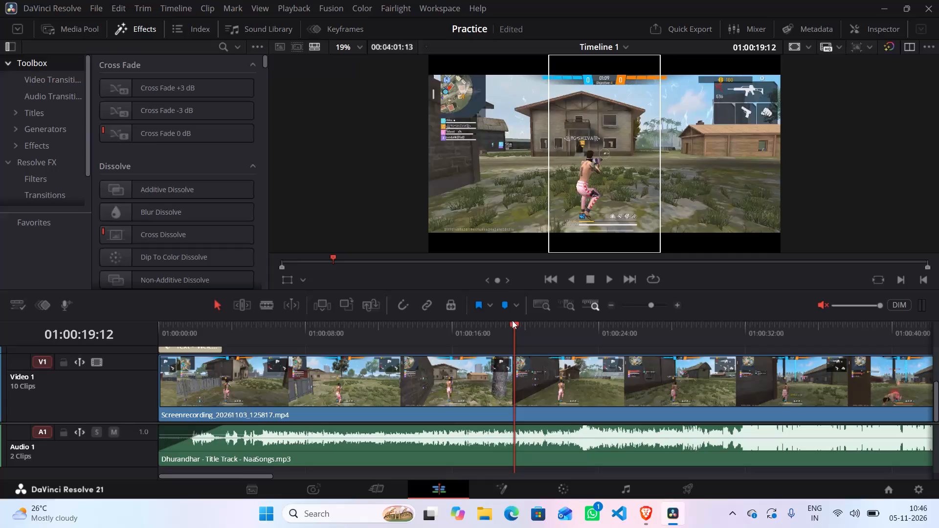
# Close DaVinci Resolve and relaunch it from the desktop.
pyautogui.click(938, 5)
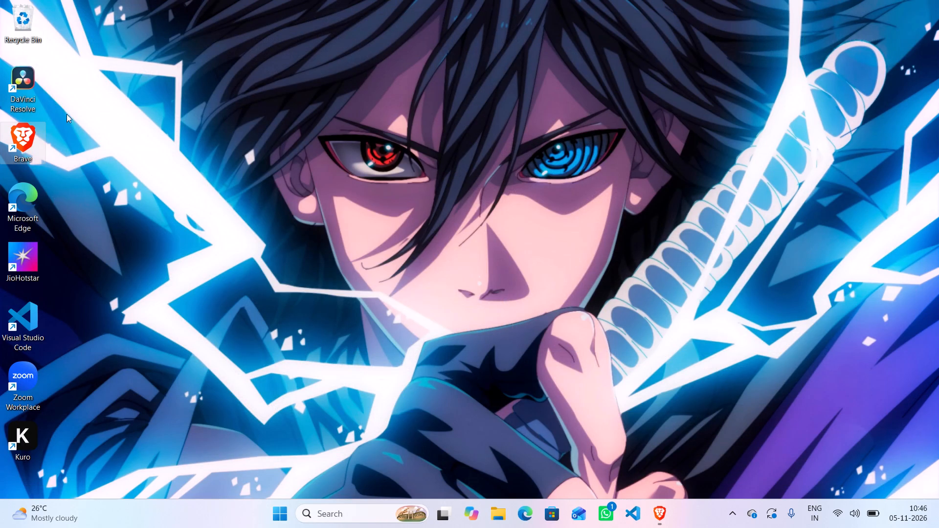
pyautogui.doubleClick(25, 79)
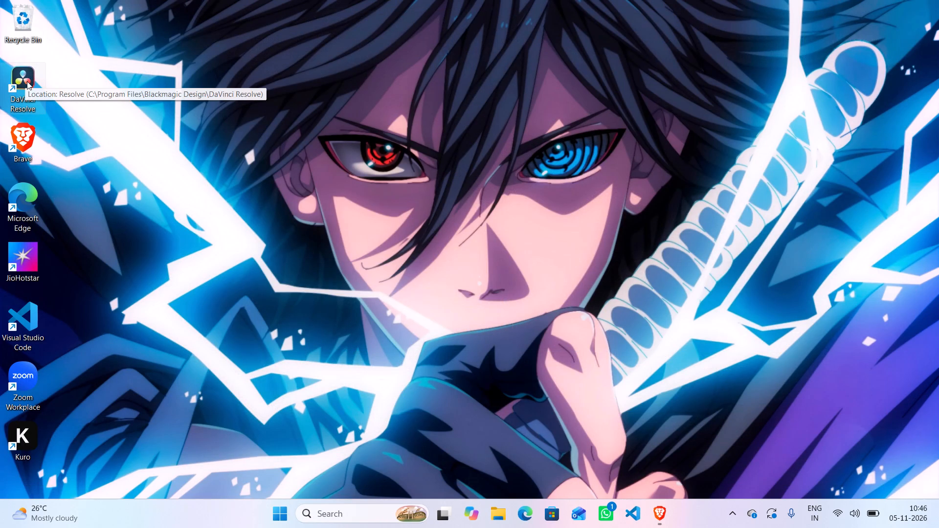
pyautogui.click(27, 81)
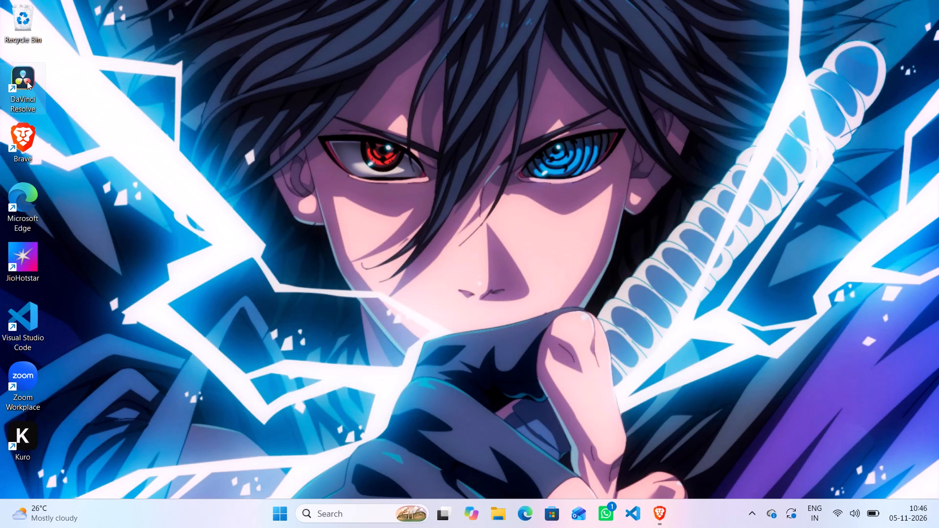
pyautogui.click(27, 81)
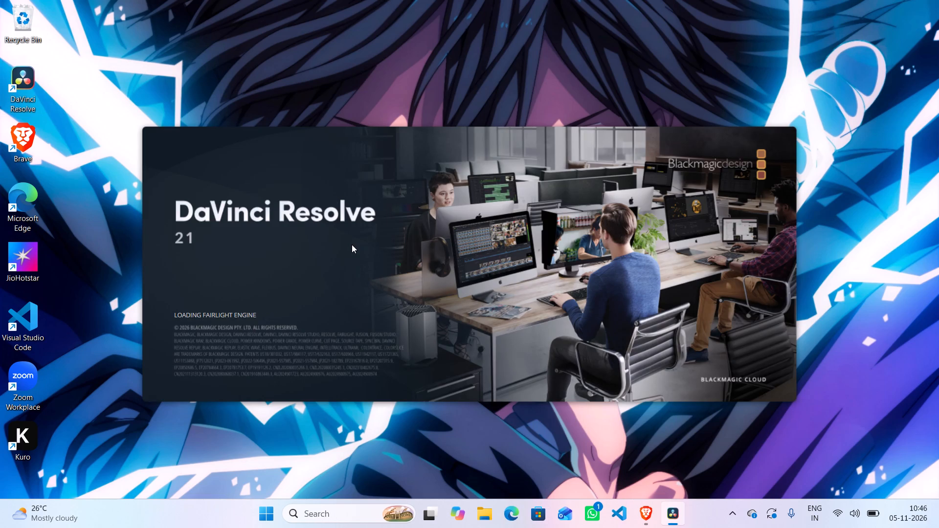
# In File Explorer, browse to the Videos folder of the connected V2355 device and open Screenrecording_20261105_104020 to download it.
pyautogui.click(489, 519)
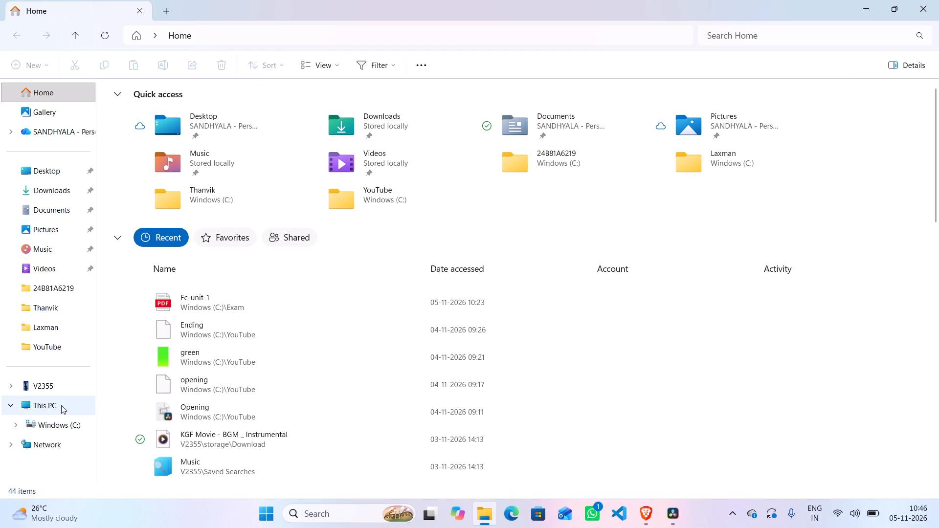
pyautogui.click(61, 384)
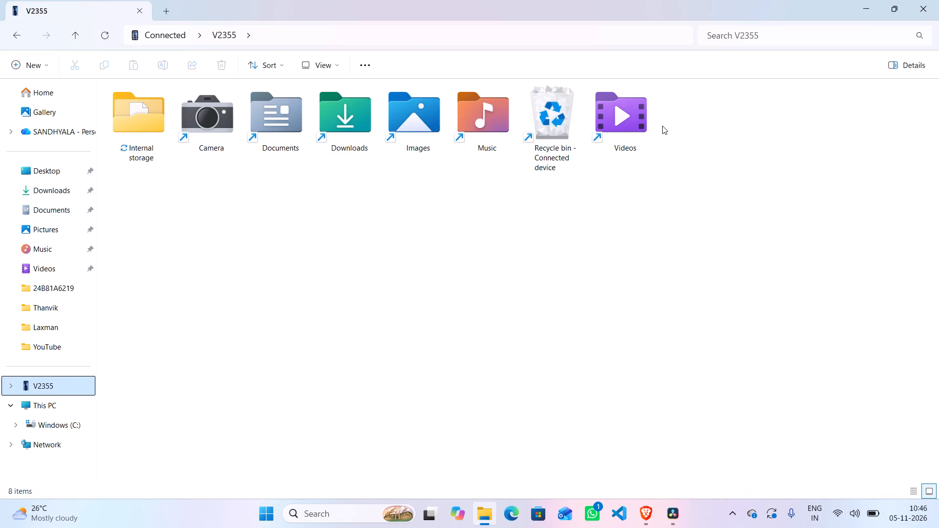
pyautogui.doubleClick(631, 120)
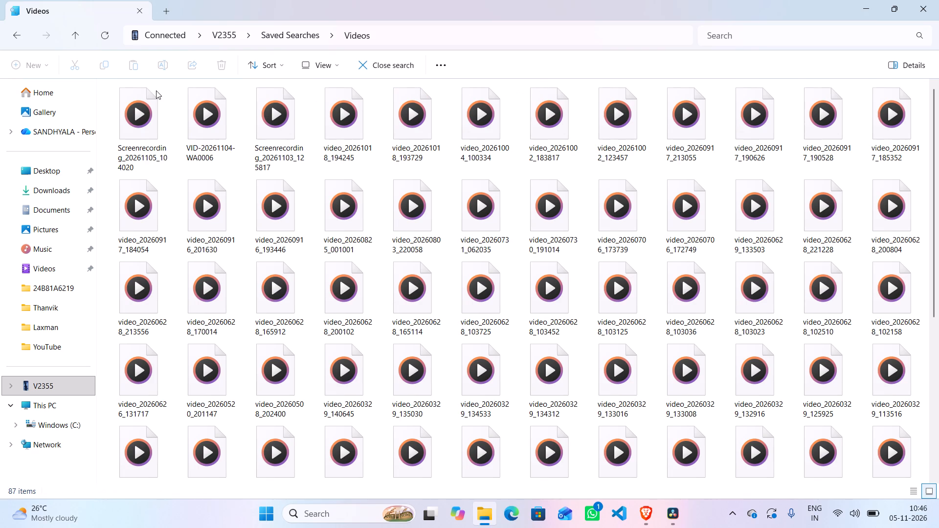
pyautogui.scroll(2, 129, 154)
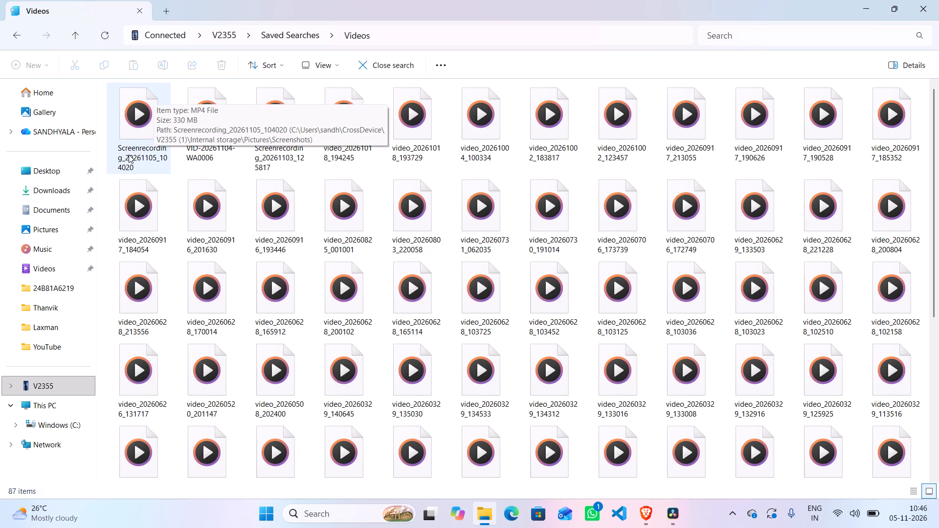
pyautogui.scroll(1, 129, 154)
pyautogui.scroll(-1, 133, 147)
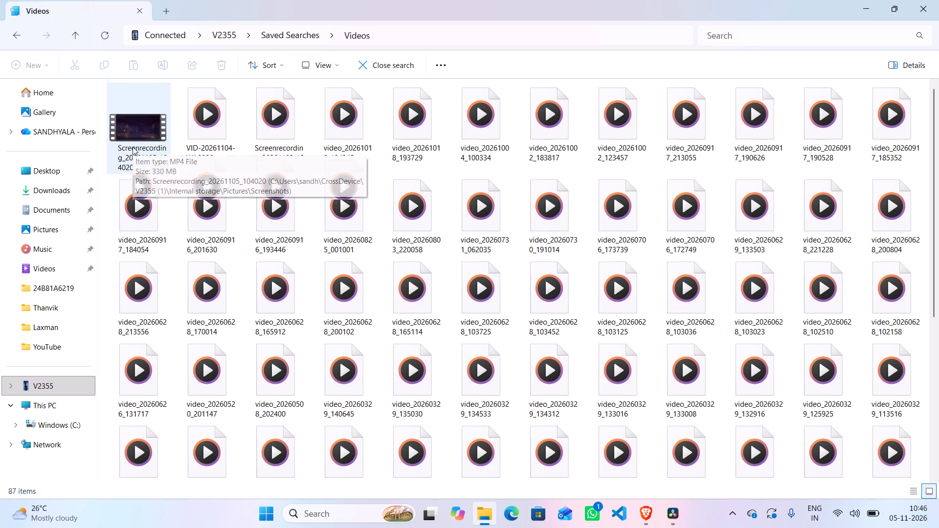
pyautogui.scroll(-1, 133, 147)
pyautogui.scroll(3, 133, 147)
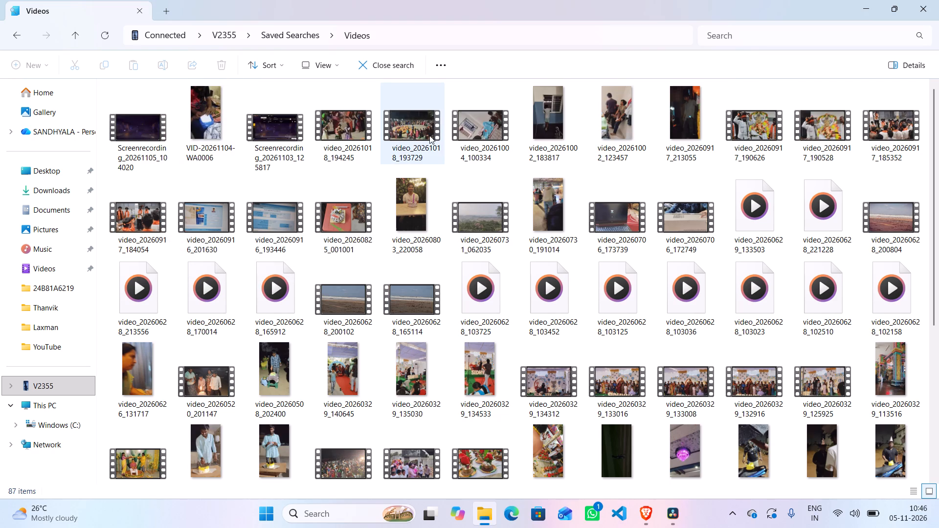
pyautogui.doubleClick(142, 129)
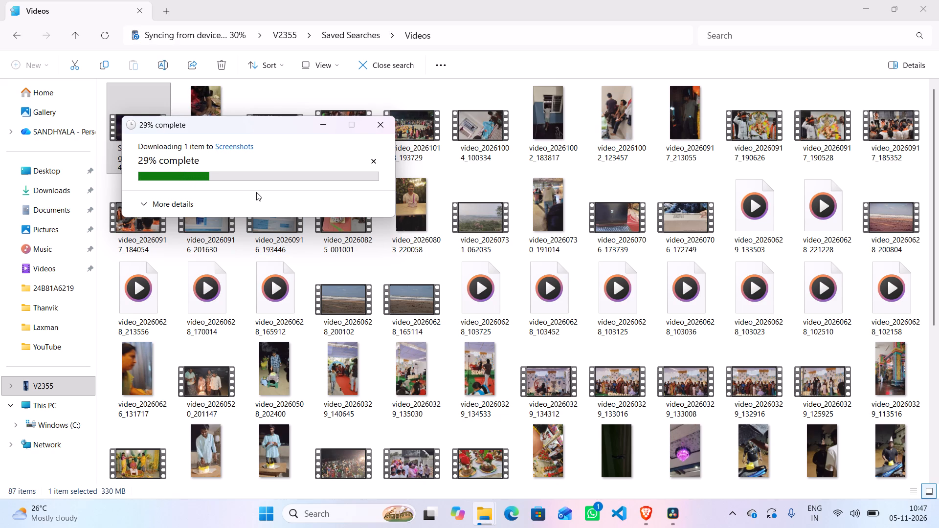
pyautogui.click(141, 203)
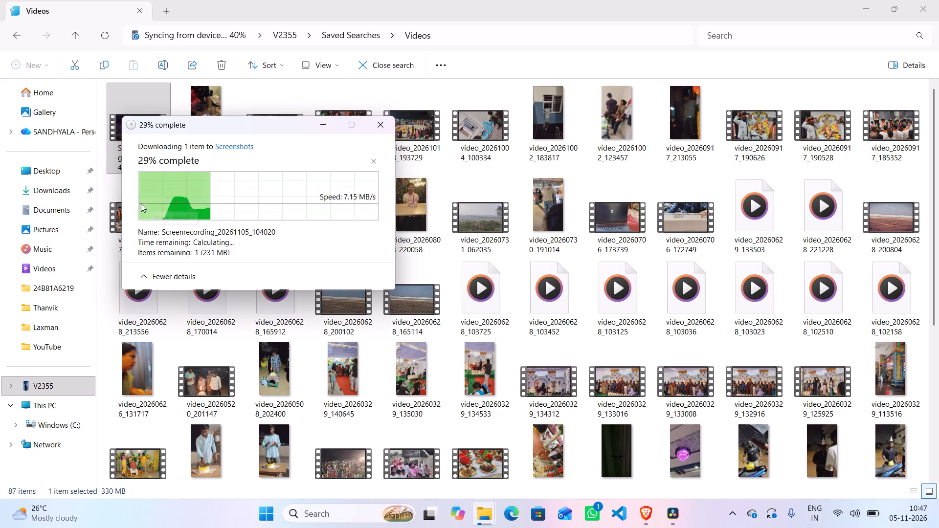
pyautogui.click(140, 282)
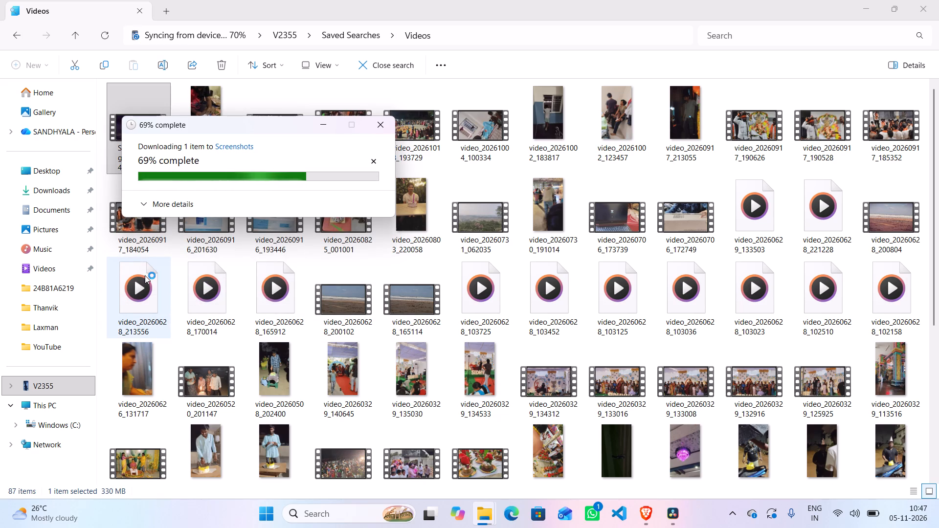
# Switch to DaVinci Resolve and create a new project named OwnEditing.
pyautogui.click(668, 523)
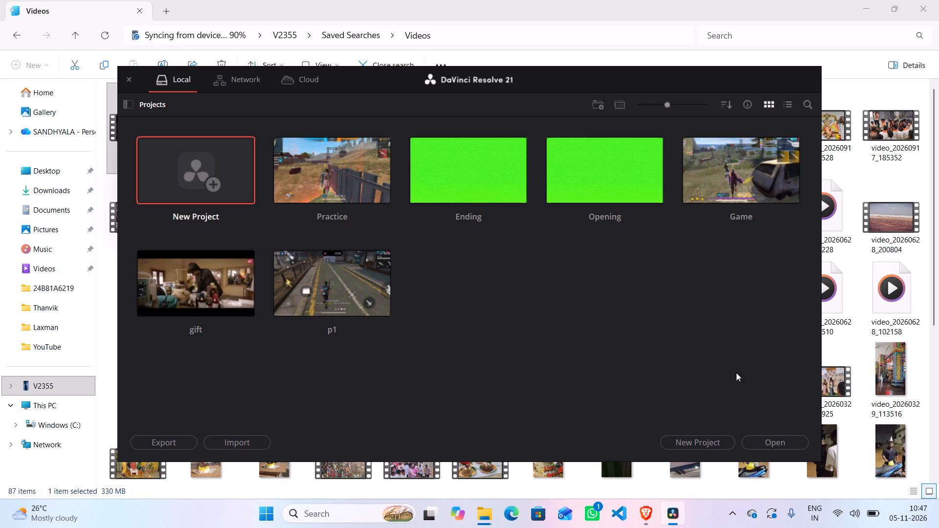
pyautogui.click(216, 173)
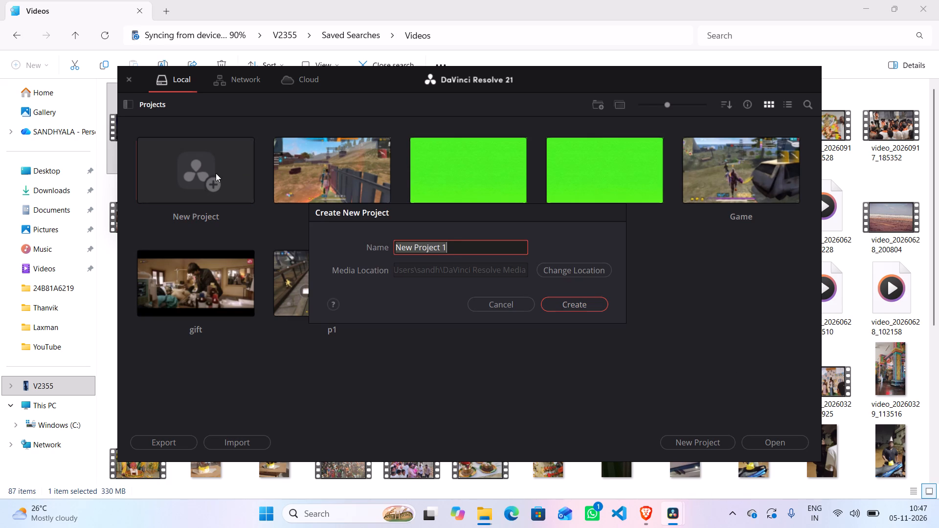
pyautogui.press('BackSpace')
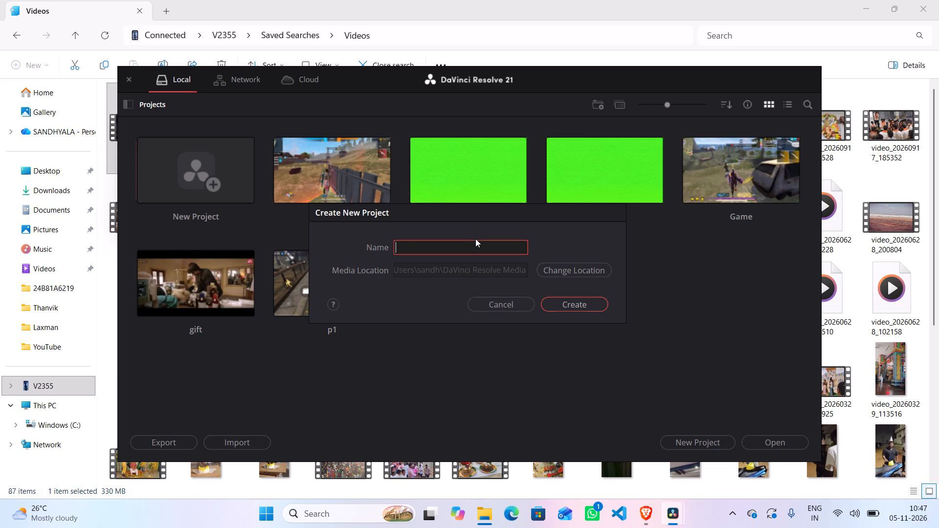
pyautogui.write('Own')
pyautogui.write('Editing')
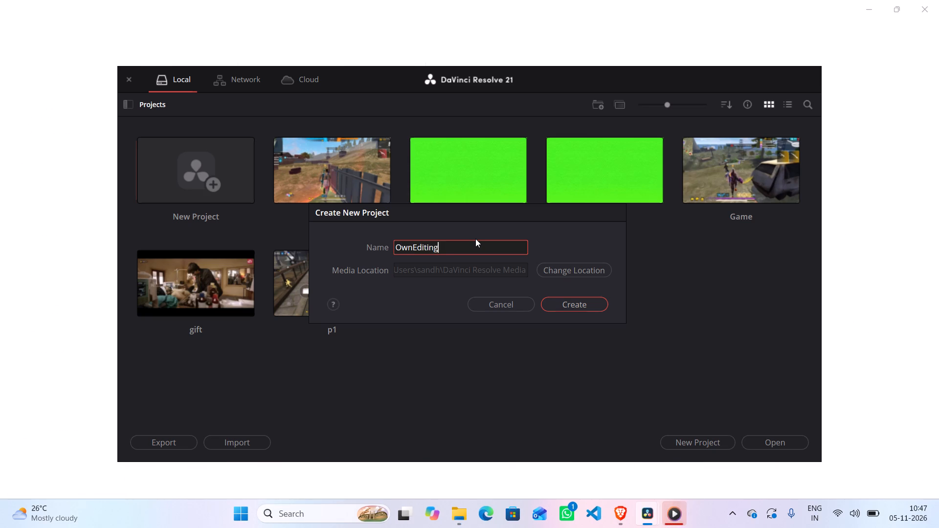
pyautogui.click(579, 303)
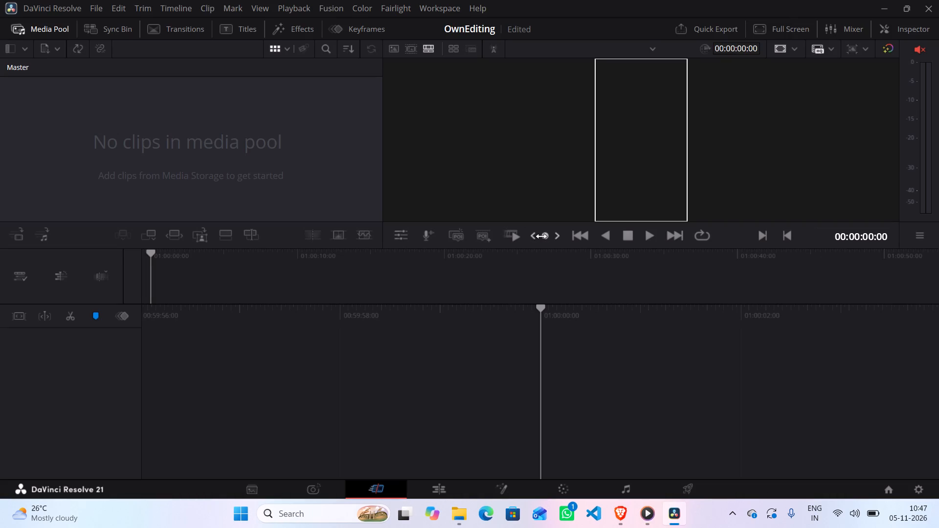
# Switch to Media Player and close the screen recording playing there.
pyautogui.hotkey('alt', 'Tab')
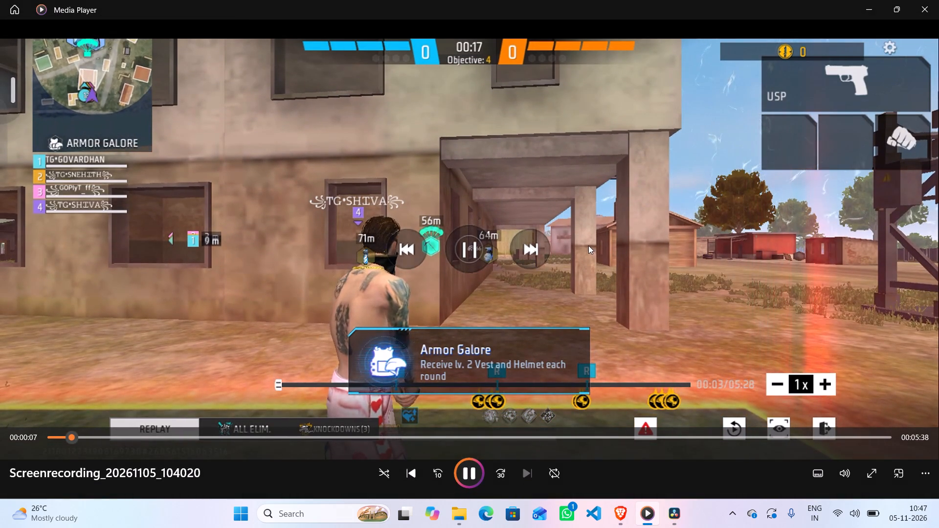
pyautogui.click(935, 9)
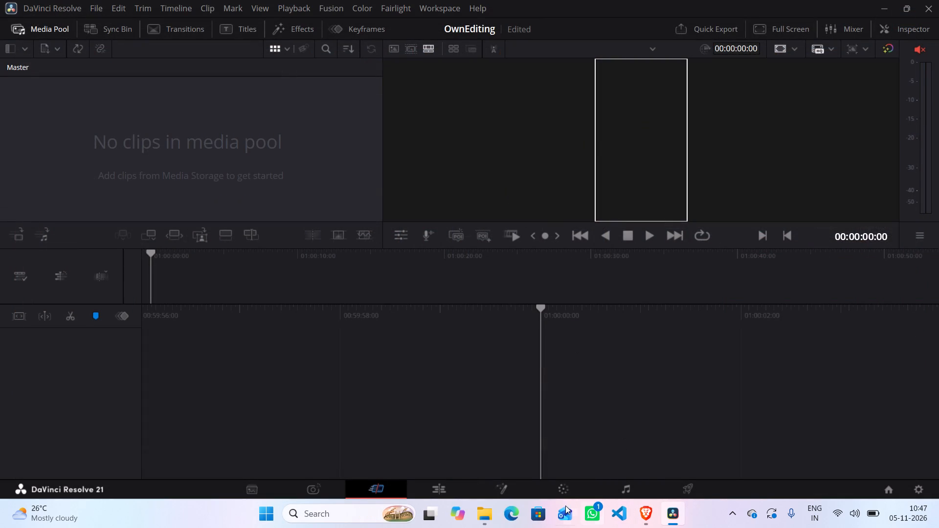
# Import Screenrecording_20261105_104020 from the File Explorer Videos folder into Resolve's media pool, changing the project frame rate to 29.97 fps.
pyautogui.moveTo(481, 507); pyautogui.dragTo(486, 514)
pyautogui.click(486, 513)
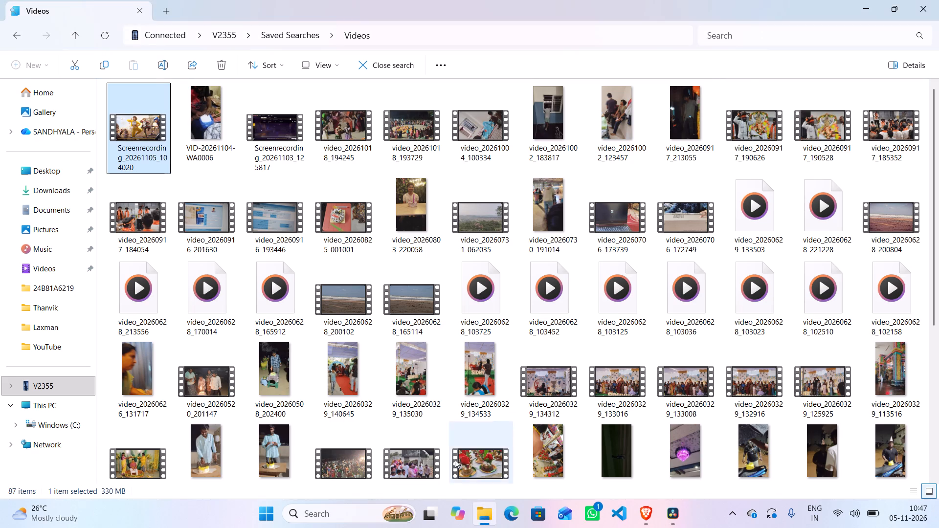
pyautogui.moveTo(144, 131); pyautogui.dragTo(624, 504)
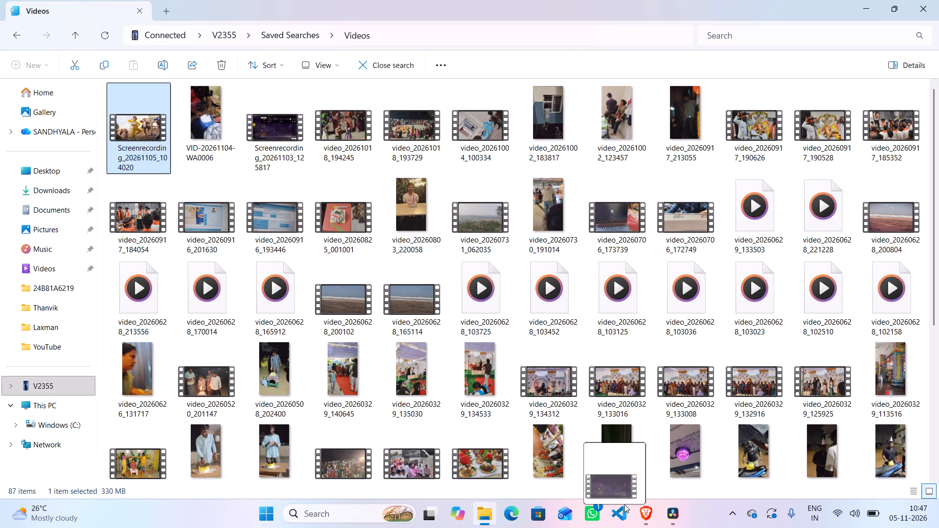
pyautogui.moveTo(624, 504); pyautogui.dragTo(679, 519)
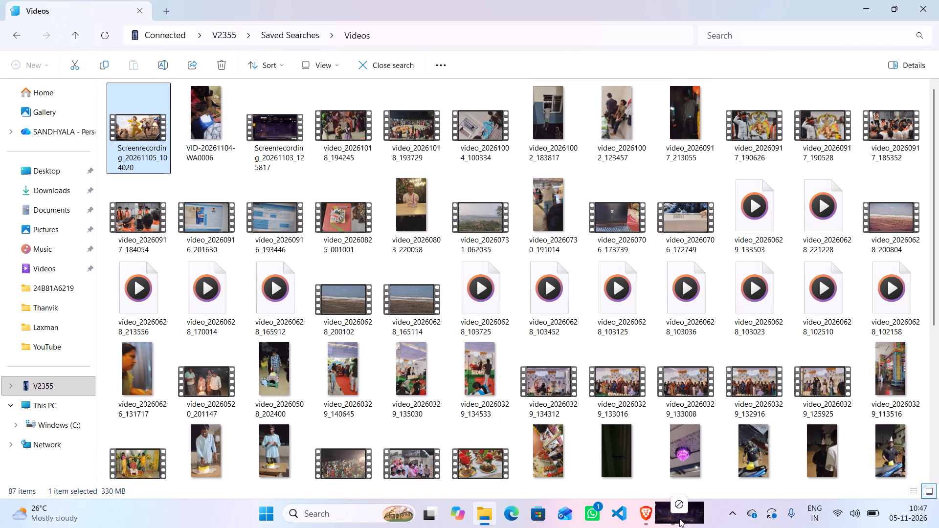
pyautogui.moveTo(679, 519); pyautogui.dragTo(217, 143)
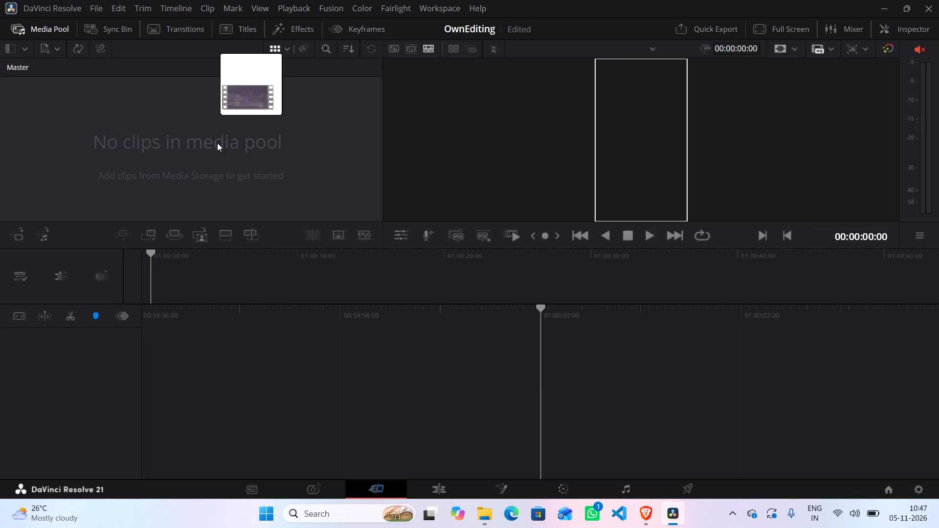
pyautogui.moveTo(217, 143); pyautogui.dragTo(211, 153)
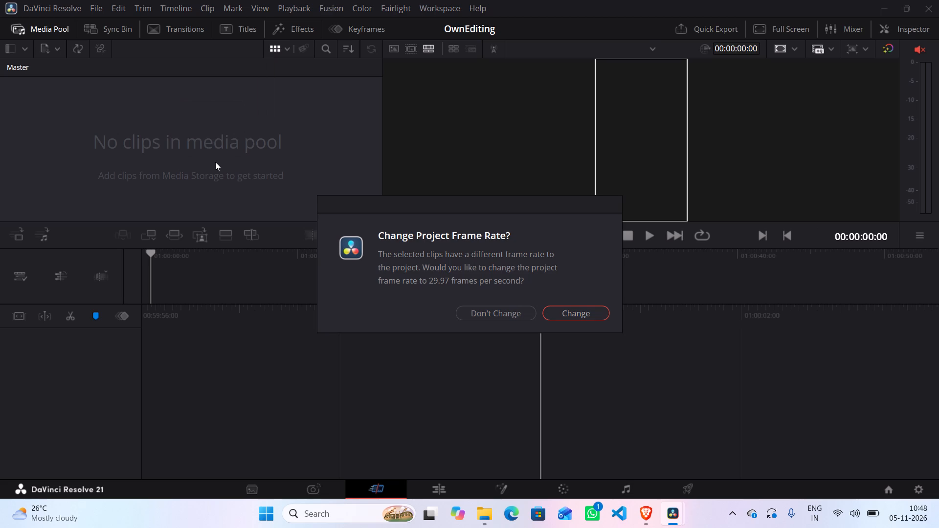
pyautogui.click(557, 313)
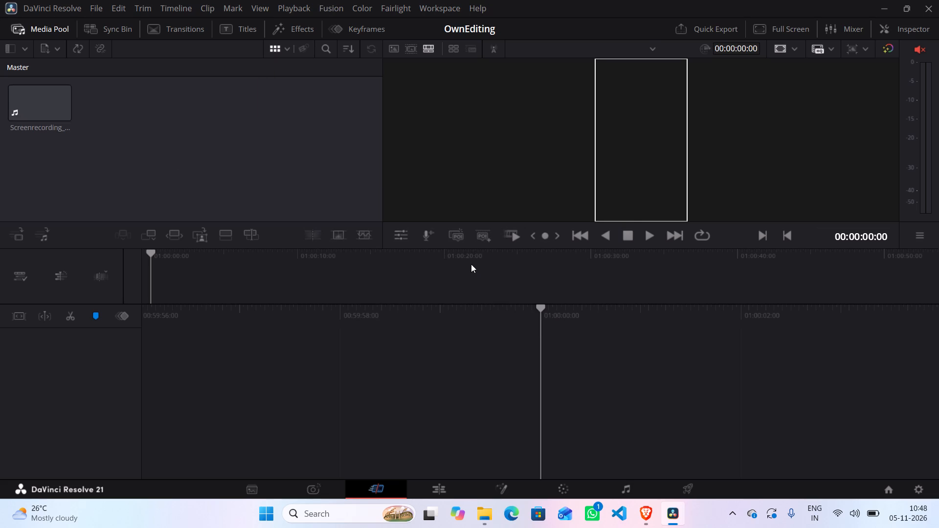
# Switch to the Edit page and hide the Effects library.
pyautogui.scroll(3, 206, 172)
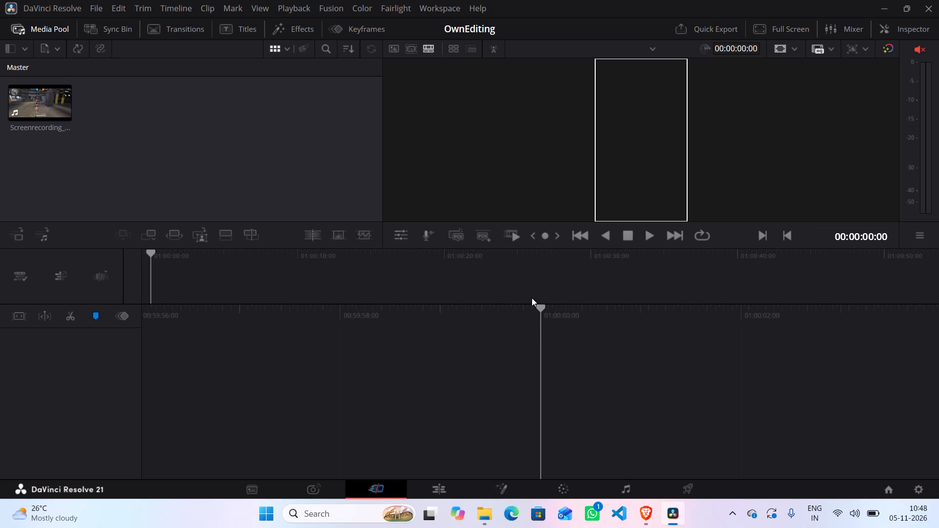
pyautogui.click(444, 488)
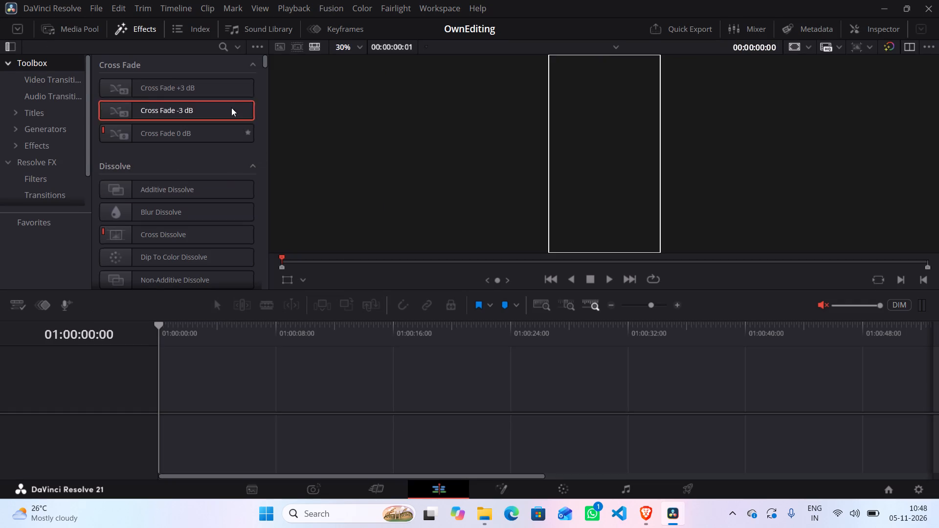
pyautogui.click(124, 23)
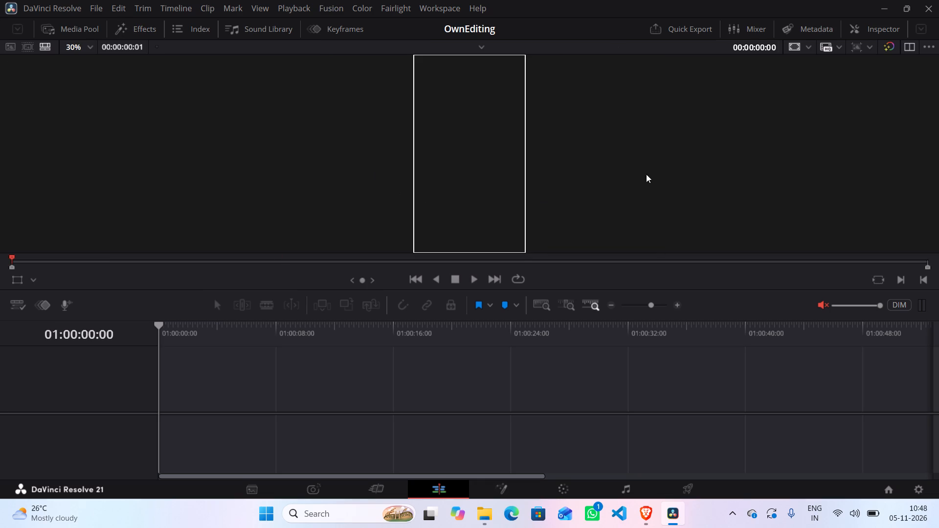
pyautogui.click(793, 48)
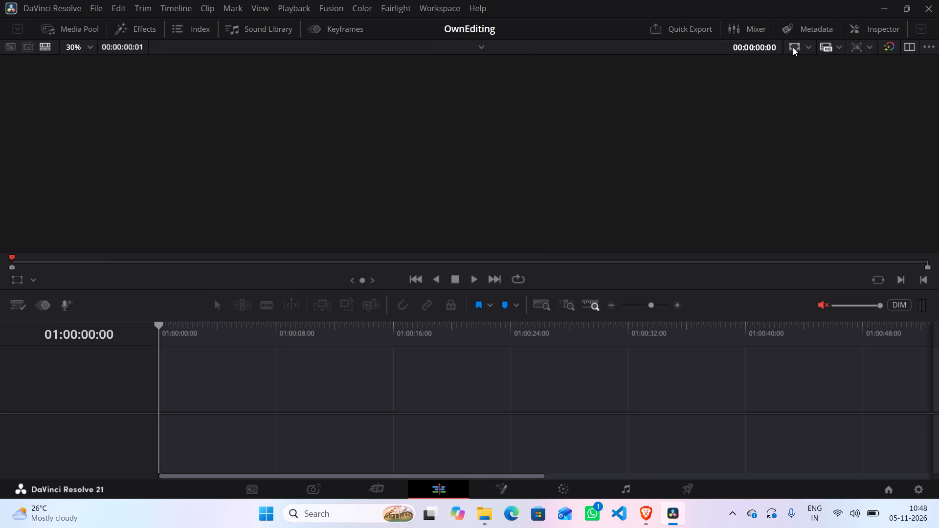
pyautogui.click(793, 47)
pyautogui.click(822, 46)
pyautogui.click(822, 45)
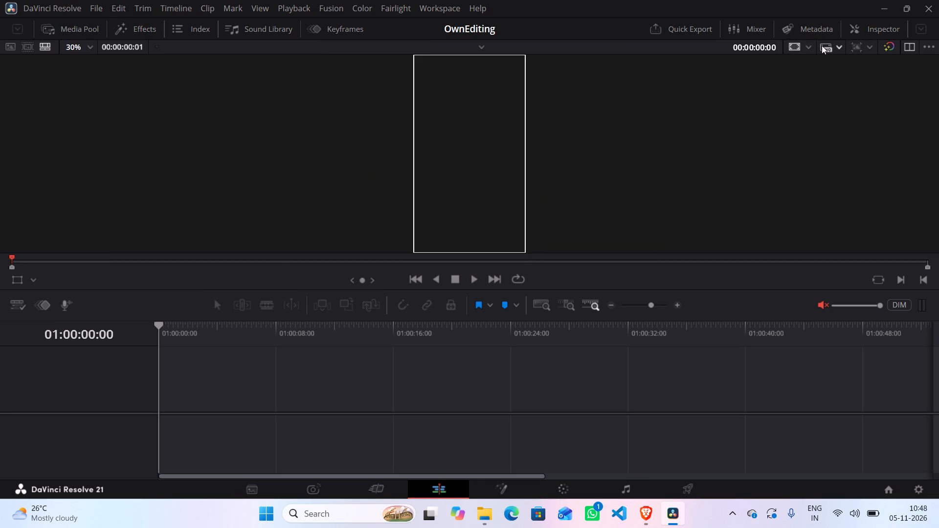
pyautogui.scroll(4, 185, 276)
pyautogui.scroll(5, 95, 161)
# Place Screenrecording_20261105_104020.mp4 from the media pool at the very start of a new timeline.
pyautogui.click(80, 33)
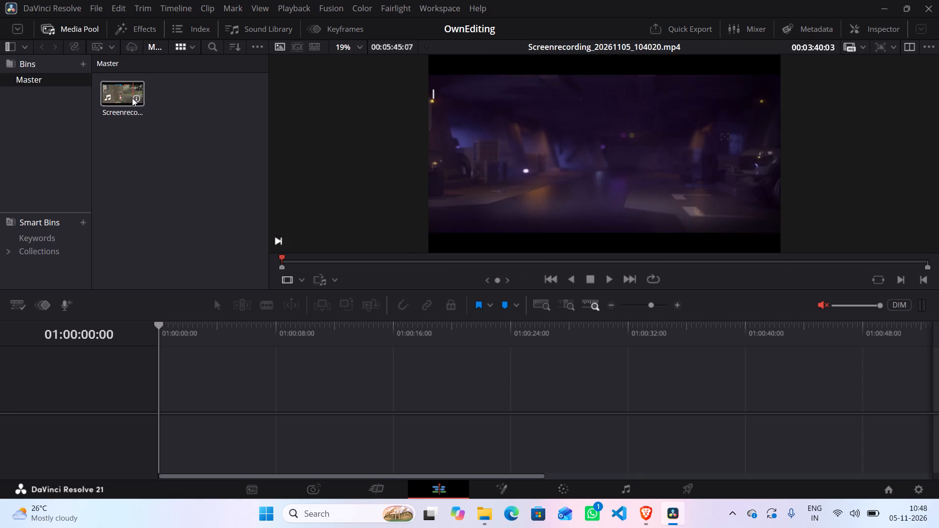
pyautogui.moveTo(126, 93); pyautogui.dragTo(231, 365)
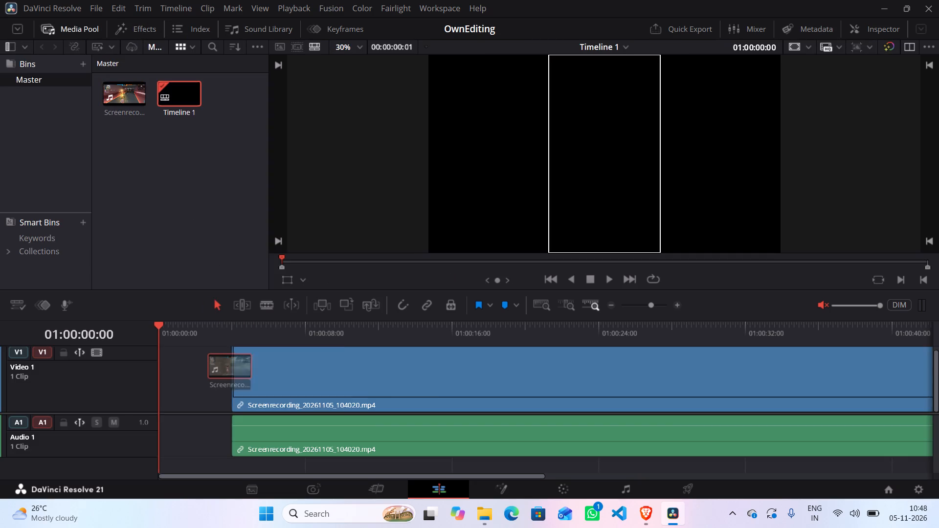
pyautogui.moveTo(231, 365); pyautogui.dragTo(156, 372)
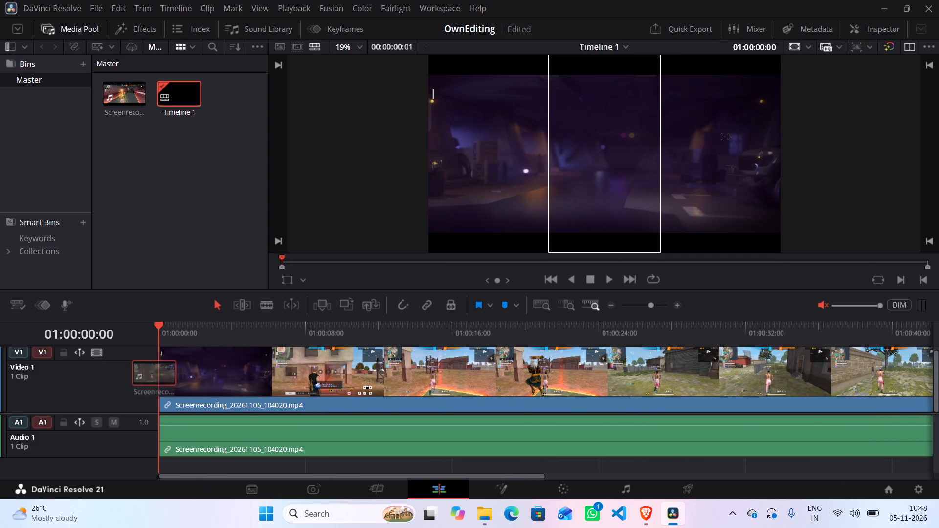
pyautogui.moveTo(156, 372); pyautogui.dragTo(152, 372)
# Delete the recording's audio clip from Audio 1, keeping only the video.
pyautogui.click(243, 433)
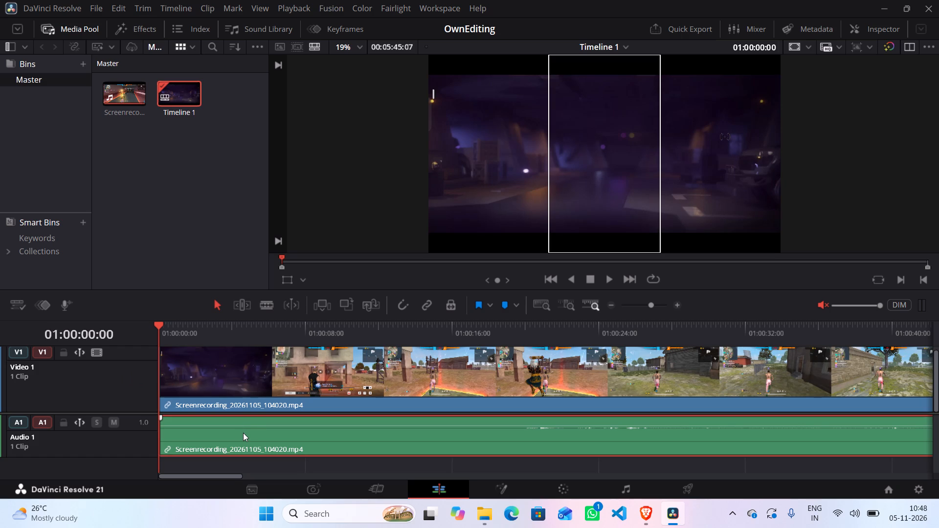
pyautogui.press('BackSpace')
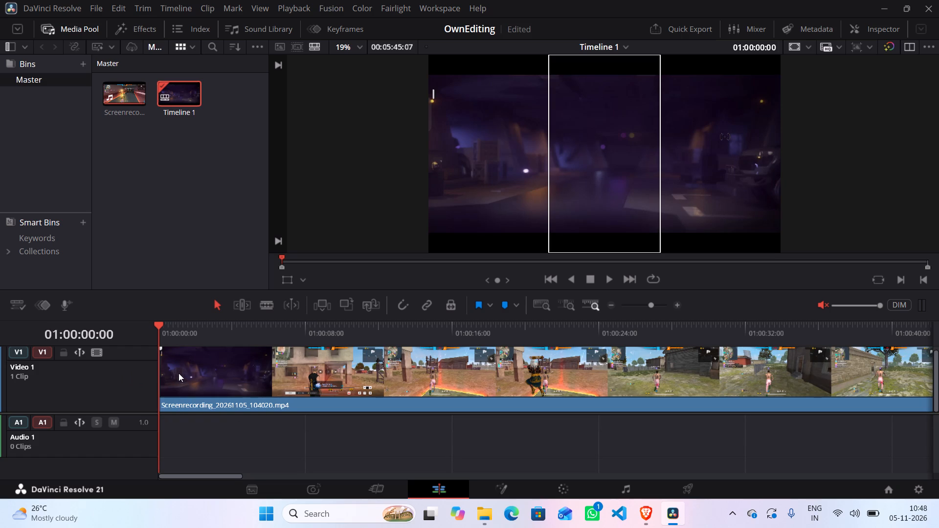
# Play and skim the recording from the beginning to find where the gameplay segment worth keeping starts.
pyautogui.press('space')
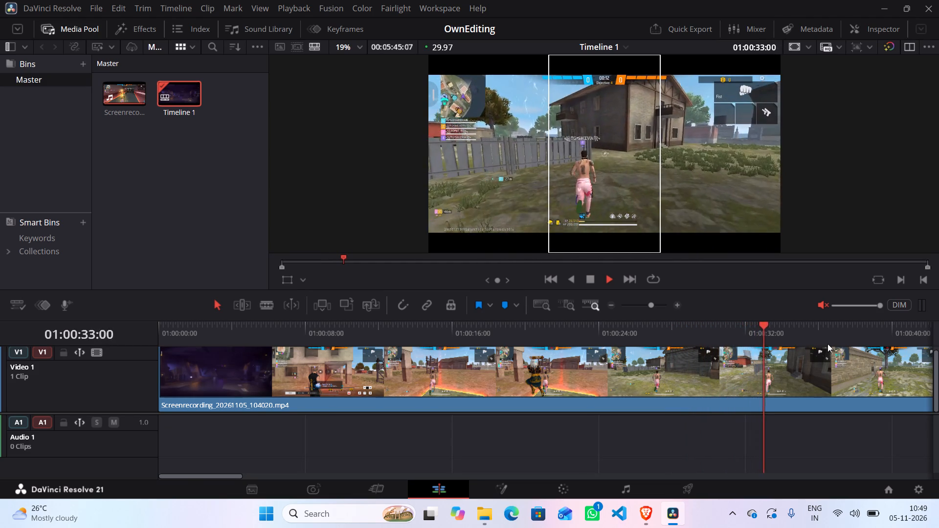
pyautogui.press('Right')
pyautogui.press('Right')
pyautogui.press('Right')
pyautogui.press('Right')
pyautogui.press('Right')
pyautogui.press('Right')
pyautogui.press('Right')
pyautogui.press('Right')
pyautogui.press('Right')
pyautogui.press('Right')
pyautogui.press('Right')
pyautogui.press('Right')
pyautogui.press('Right')
pyautogui.press('Right')
pyautogui.press('Right')
pyautogui.press('Right')
pyautogui.press('Right')
pyautogui.press('Right')
pyautogui.press('Right')
pyautogui.press('Right')
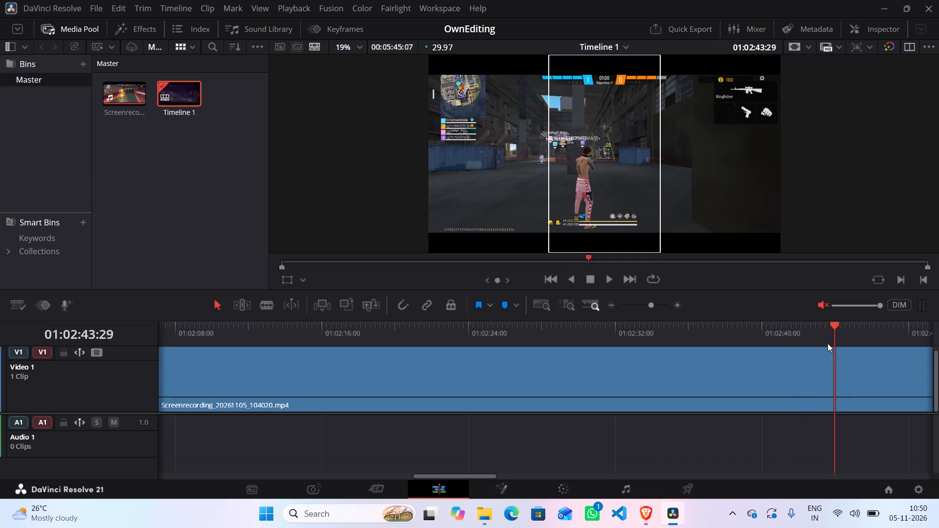
pyautogui.press('Left')
pyautogui.press('Left')
pyautogui.press('Left')
pyautogui.press('Left')
pyautogui.press('Left')
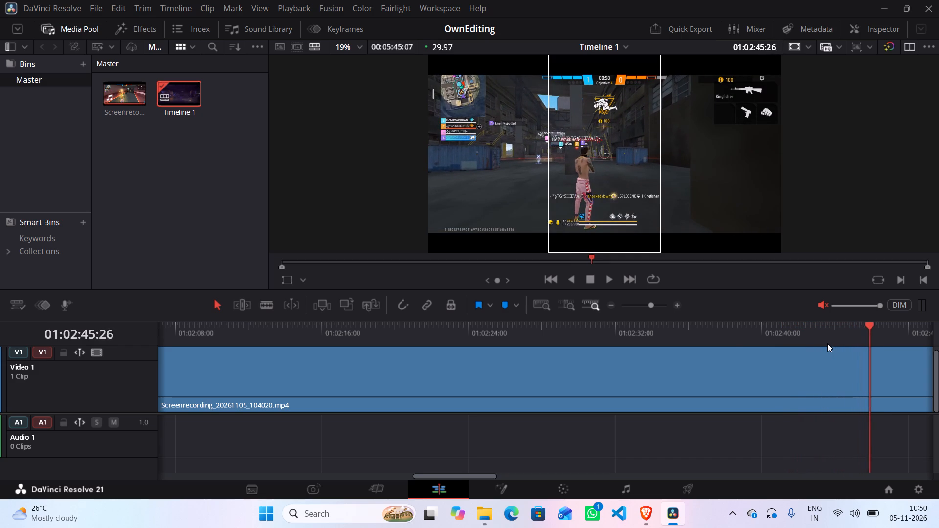
pyautogui.press('space')
# Split the video clip at 01:02:42:15, just before the character opens fire in the warehouse.
pyautogui.press('Left')
pyautogui.press('Left')
pyautogui.press('Left')
pyautogui.press('Left')
pyautogui.press('Left')
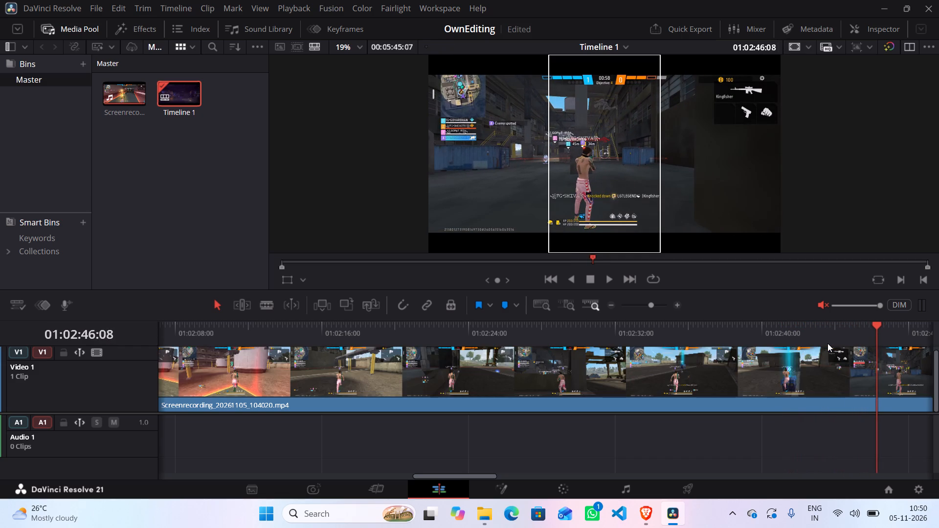
pyautogui.press('Left')
pyautogui.press('Left')
pyautogui.press('Left')
pyautogui.press('Left')
pyautogui.press('Left')
pyautogui.press('Left')
pyautogui.press('Left')
pyautogui.press('Left')
pyautogui.press('Left')
pyautogui.press('Left')
pyautogui.press('Left')
pyautogui.press('Left')
pyautogui.press('Left')
pyautogui.press('Left')
pyautogui.press('Left')
pyautogui.press('Left')
pyautogui.press('Left')
pyautogui.press('Left')
pyautogui.press('Left')
pyautogui.press('Left')
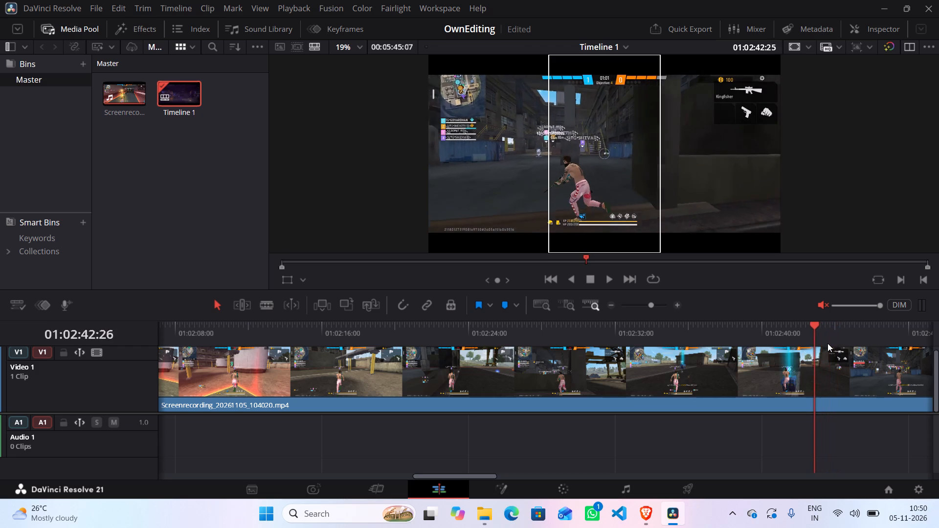
pyautogui.press('Left')
pyautogui.press('Left')
pyautogui.press('Left')
pyautogui.press('Left')
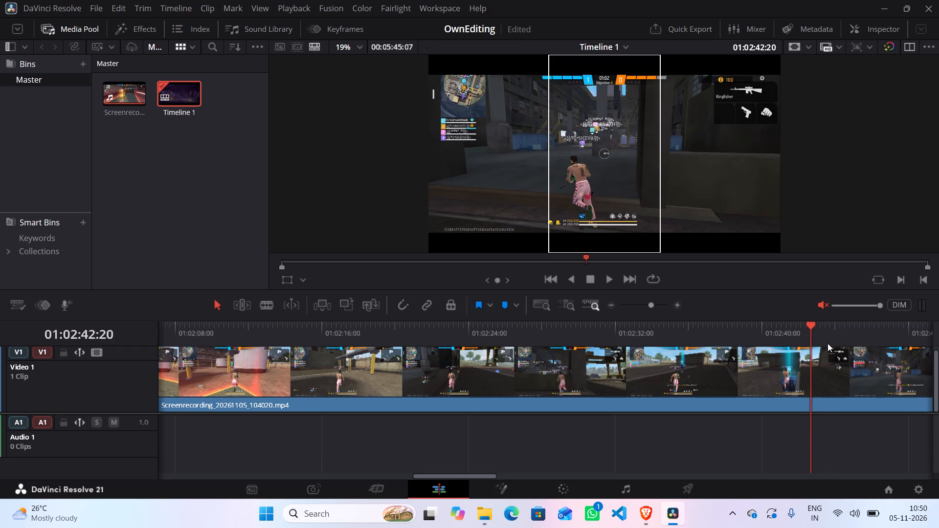
pyautogui.press('Left')
pyautogui.press('Left')
pyautogui.press('Left')
pyautogui.press('Left')
pyautogui.press('Left')
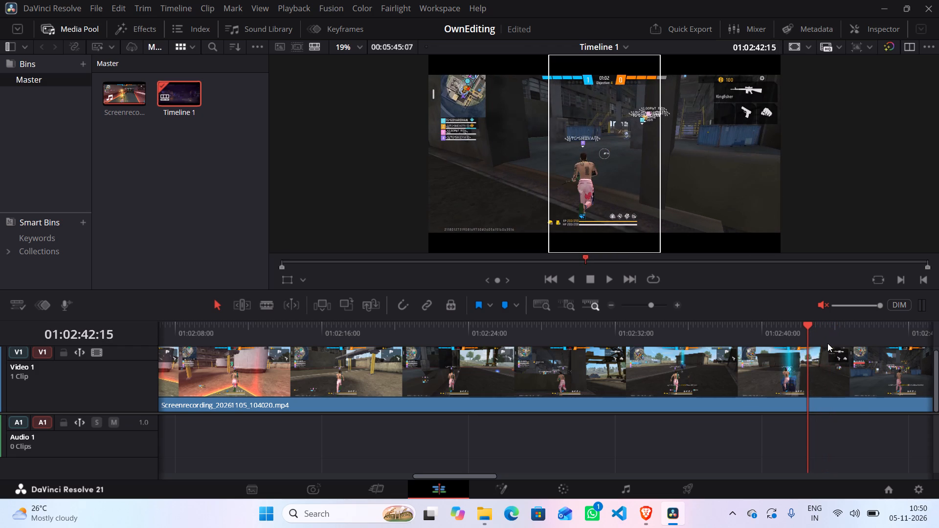
pyautogui.hotkey('ctrl', 'b')
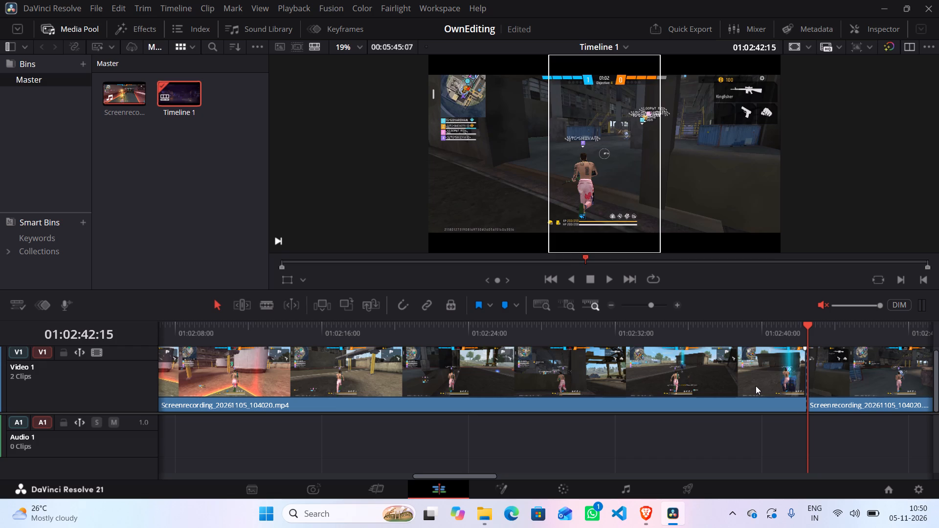
# Delete the clip before the cut and close the gap so the remaining footage starts at 01:00:00:00.
pyautogui.click(756, 386)
pyautogui.press('BackSpace')
pyautogui.click(734, 386)
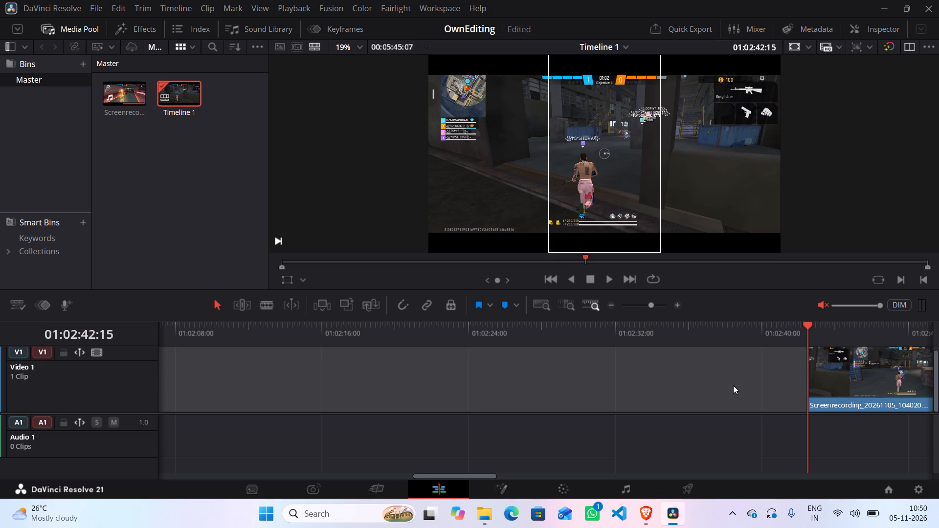
pyautogui.press('BackSpace')
# Review the trimmed footage's opening fight and split the clip at 01:00:04:08, after the first knockdown.
pyautogui.scroll(2, 400, 351)
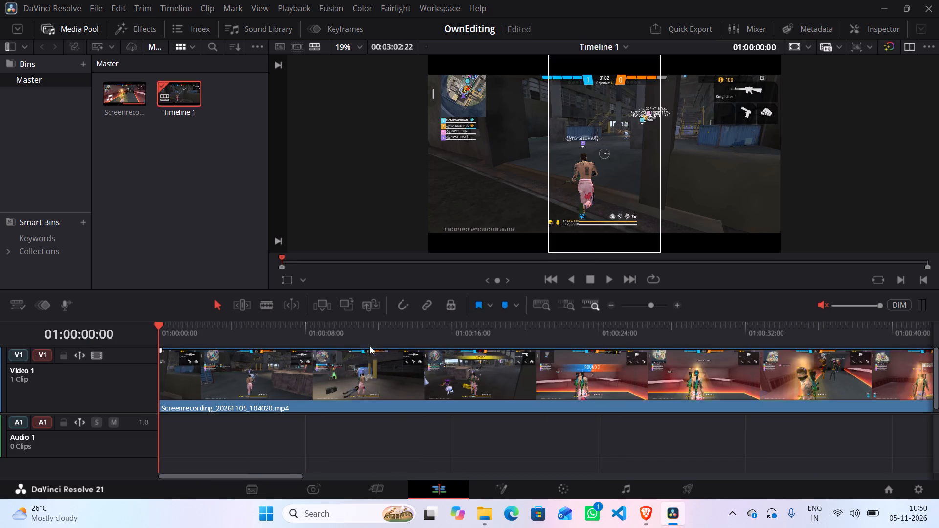
pyautogui.press('space')
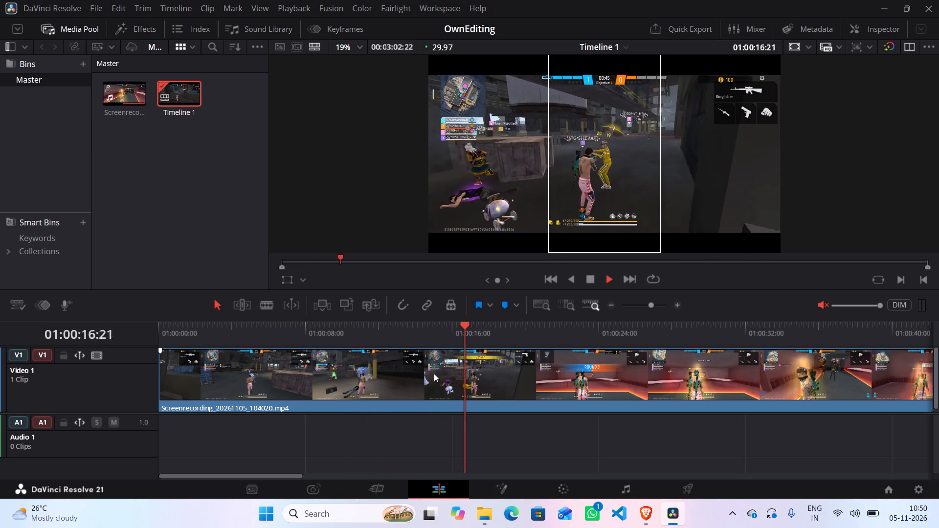
pyautogui.press('space')
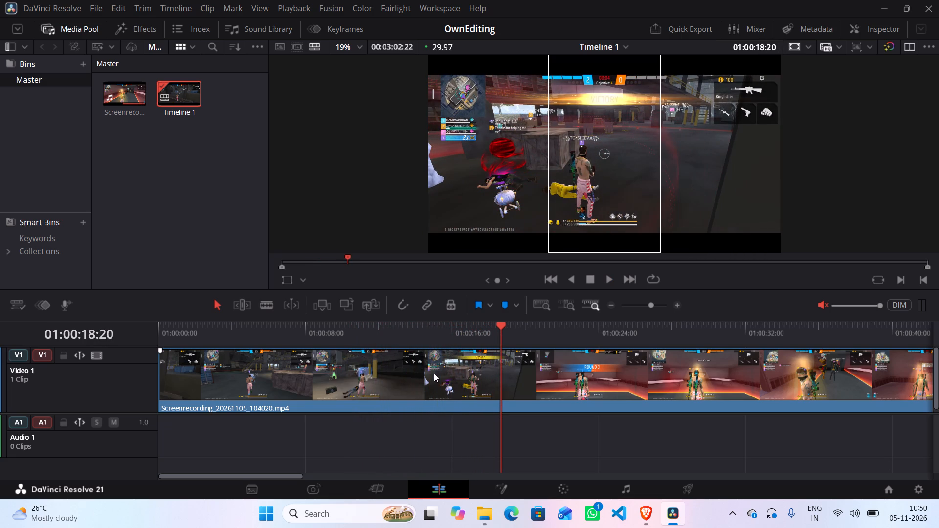
pyautogui.press('Left')
pyautogui.press('Left')
pyautogui.press('Left')
pyautogui.press('Left')
pyautogui.press('Left')
pyautogui.press('Left')
pyautogui.press('Left')
pyautogui.press('Left')
pyautogui.press('Left')
pyautogui.press('Left')
pyautogui.press('Left')
pyautogui.press('Left')
pyautogui.press('Left')
pyautogui.press('Left')
pyautogui.press('Left')
pyautogui.press('Left')
pyautogui.press('Left')
pyautogui.press('Left')
pyautogui.press('Left')
pyautogui.press('Left')
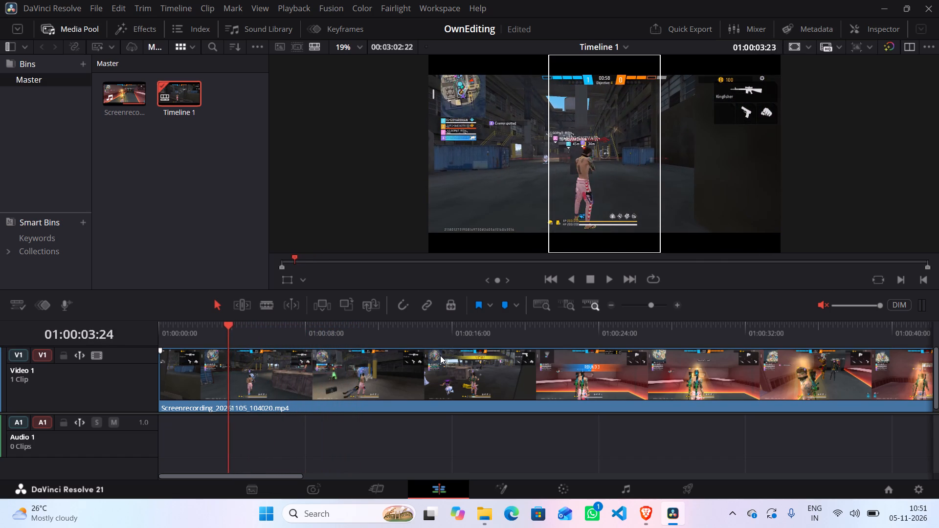
pyautogui.press('Right')
pyautogui.press('Right')
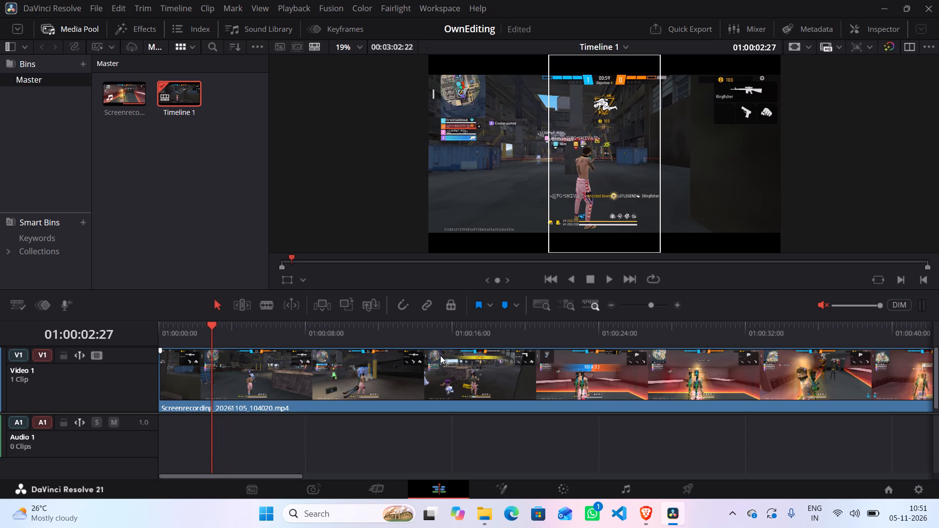
pyautogui.press('Right')
pyautogui.press('Right')
pyautogui.press('Right')
pyautogui.press('Right')
pyautogui.press('Right')
pyautogui.press('Right')
pyautogui.press('Right')
pyautogui.press('Right')
pyautogui.press('Right')
pyautogui.press('Right')
pyautogui.press('Right')
pyautogui.press('Right')
pyautogui.press('Right')
pyautogui.press('Right')
pyautogui.press('Right')
pyautogui.press('Right')
pyautogui.press('Right')
pyautogui.press('Right')
pyautogui.press('Right')
pyautogui.press('Right')
pyautogui.press('Right')
pyautogui.press('Right')
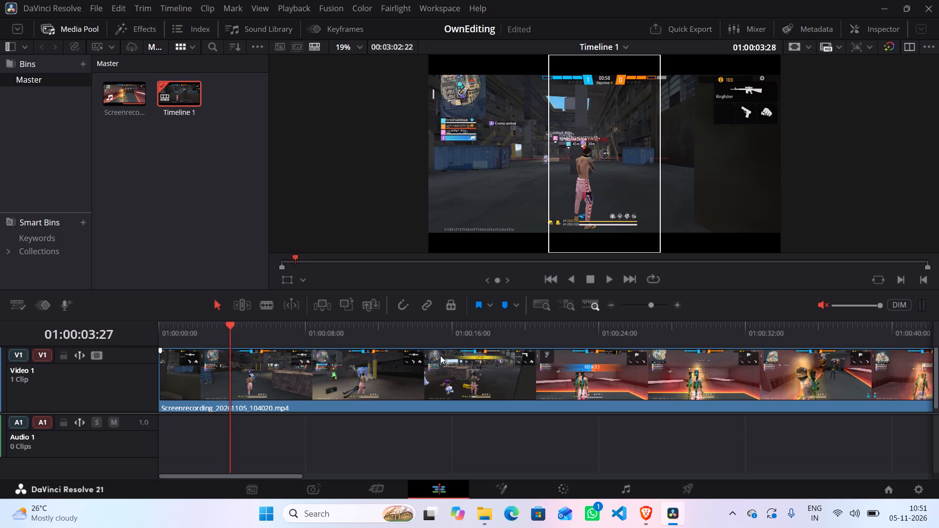
pyautogui.press('Right')
pyautogui.press('Right')
pyautogui.press('Right')
pyautogui.press('Right')
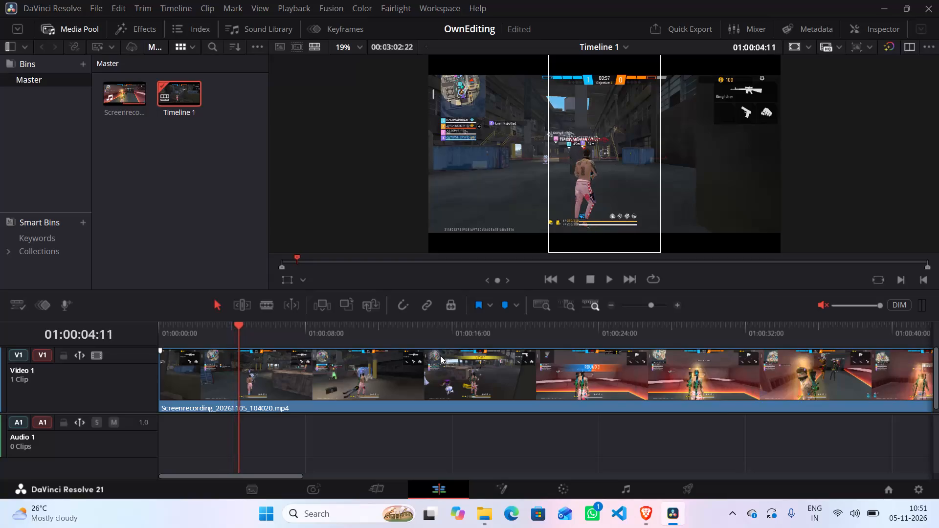
pyautogui.press('Left')
pyautogui.press('Left')
pyautogui.press('Left')
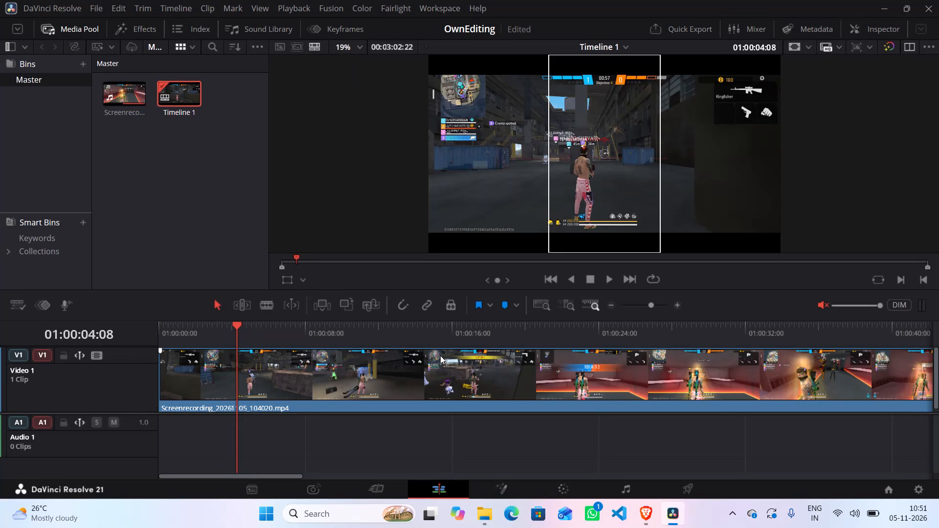
pyautogui.hotkey('ctrl', 'b')
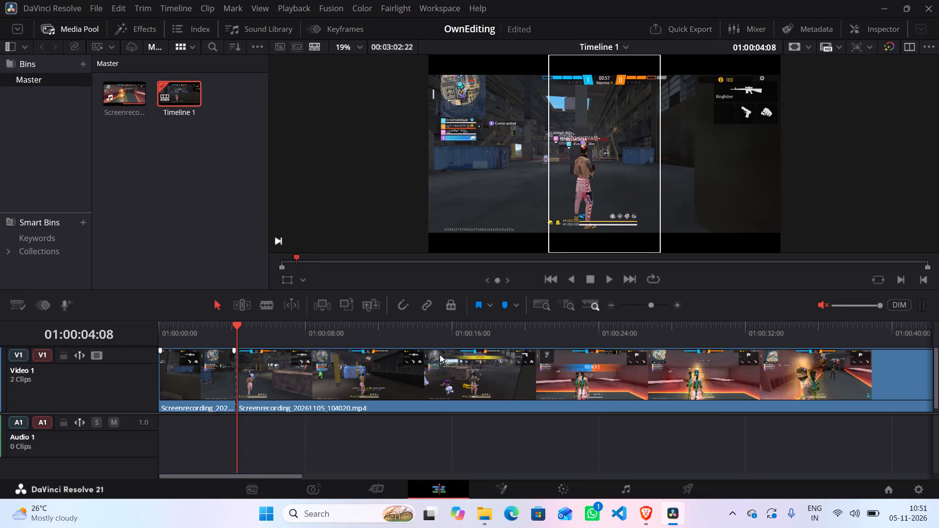
# Step through the footage after the first cut and split the clip at 01:00:11:27, just before the character's next burst of gunfire.
pyautogui.press('Right')
pyautogui.press('Right')
pyautogui.press('Right')
pyautogui.press('Right')
pyautogui.press('Right')
pyautogui.press('Right')
pyautogui.press('Right')
pyautogui.press('Right')
pyautogui.press('Right')
pyautogui.press('Right')
pyautogui.press('Right')
pyautogui.press('Right')
pyautogui.press('Right')
pyautogui.press('Right')
pyautogui.press('Right')
pyautogui.press('Right')
pyautogui.press('Right')
pyautogui.press('Right')
pyautogui.press('Right')
pyautogui.press('Right')
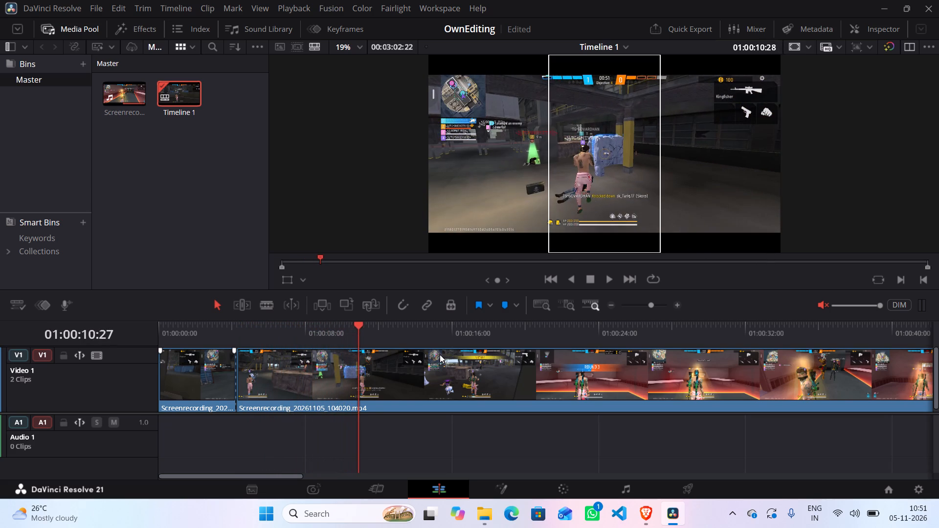
pyautogui.press('Right')
pyautogui.press('Right')
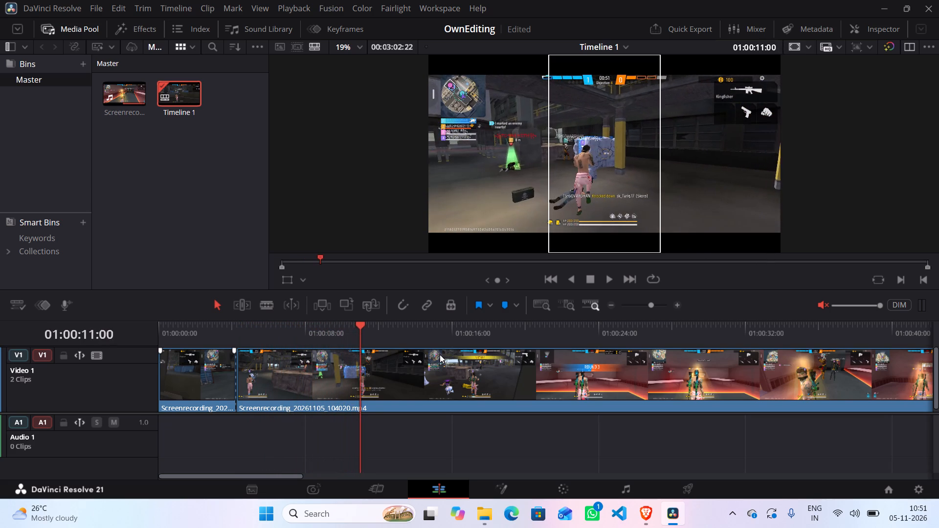
pyautogui.press('Right')
pyautogui.press('Right')
pyautogui.press('Right')
pyautogui.press('Right')
pyautogui.press('Right')
pyautogui.press('Right')
pyautogui.press('Right')
pyautogui.press('Right')
pyautogui.press('Right')
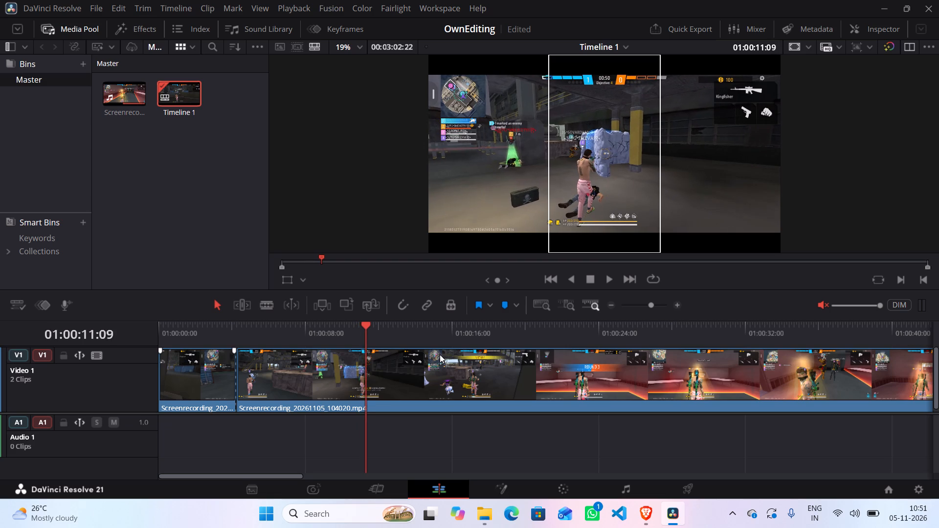
pyautogui.press('Right')
pyautogui.press('Right')
pyautogui.press('Right')
pyautogui.press('Right')
pyautogui.press('Right')
pyautogui.press('Right')
pyautogui.press('Right')
pyautogui.press('Right')
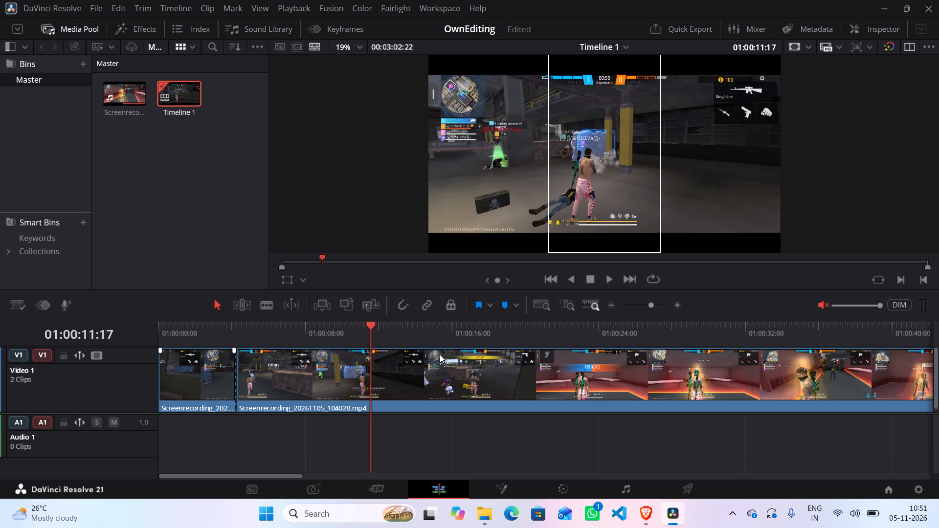
pyautogui.press('Right')
pyautogui.press('Left')
pyautogui.press('Left')
pyautogui.press('Left')
pyautogui.press('Left')
pyautogui.press('Left')
pyautogui.press('Left')
pyautogui.press('Left')
pyautogui.press('Left')
pyautogui.press('Left')
pyautogui.press('Left')
pyautogui.press('Left')
pyautogui.press('Left')
pyautogui.press('Left')
pyautogui.press('Left')
pyautogui.press('Left')
pyautogui.press('Left')
pyautogui.press('Left')
pyautogui.press('Left')
pyautogui.press('Left')
pyautogui.press('Left')
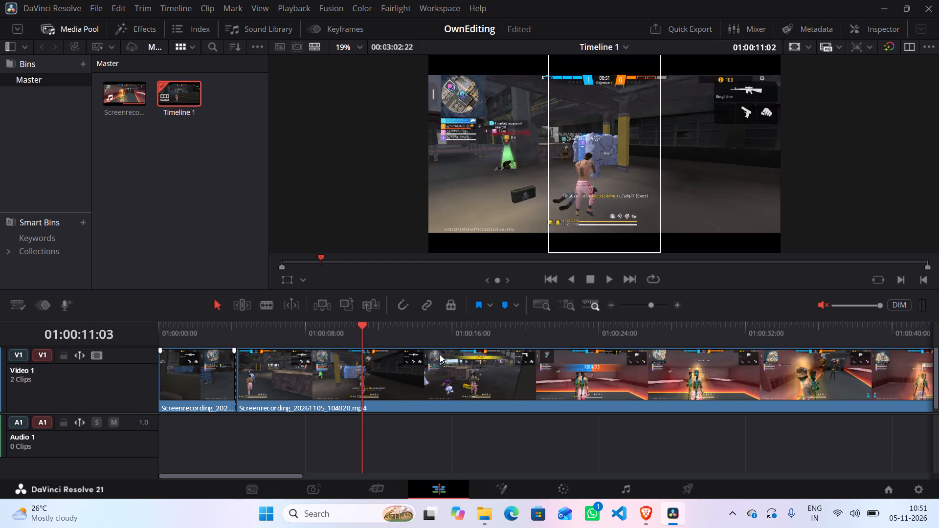
pyautogui.press('Left')
pyautogui.press('Left')
pyautogui.press('Left')
pyautogui.press('Left')
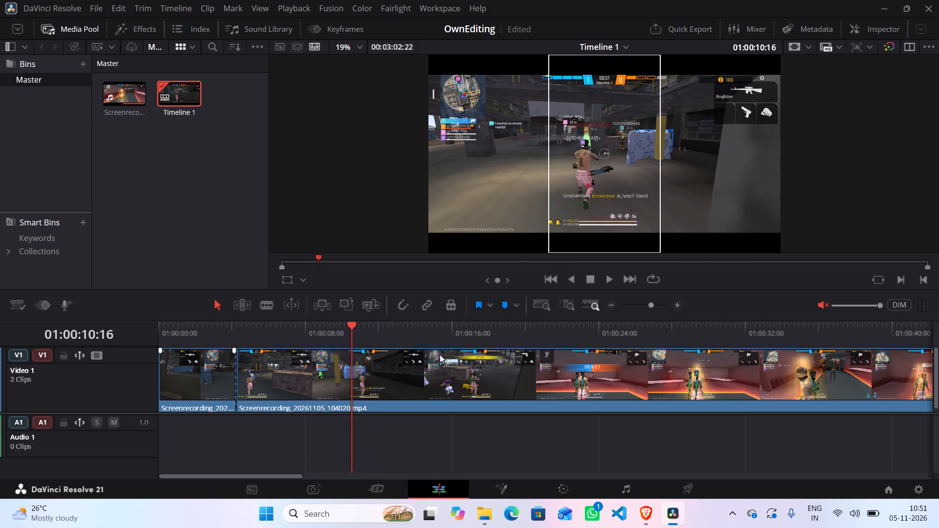
pyautogui.press('Left')
pyautogui.press('Left')
pyautogui.press('Left')
pyautogui.press('Left')
pyautogui.press('Left')
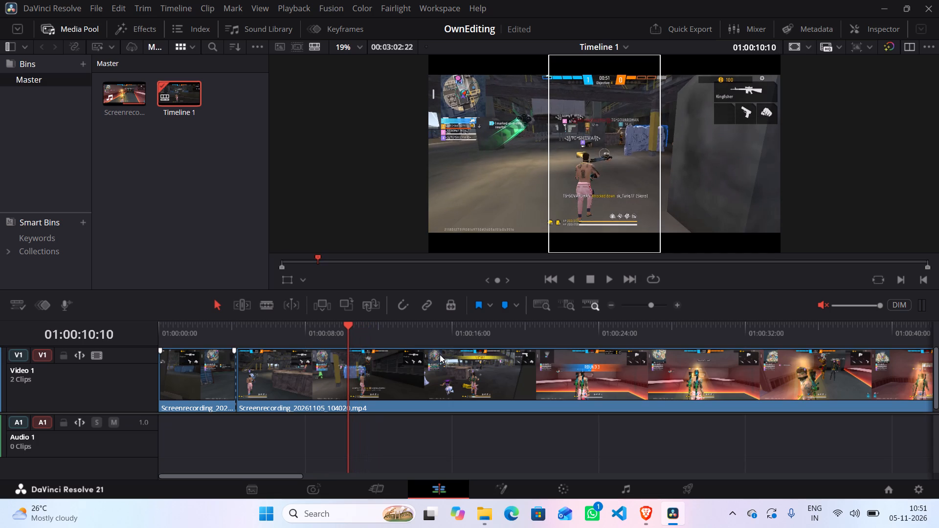
pyautogui.press('Left')
pyautogui.press('Left')
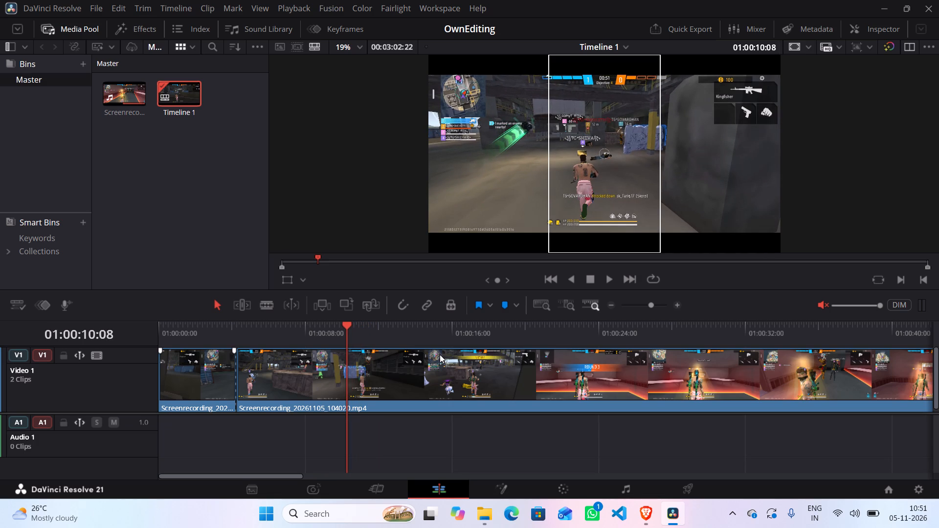
pyautogui.press('Right')
pyautogui.press('Right')
pyautogui.press('Right')
pyautogui.press('Right')
pyautogui.press('Right')
pyautogui.press('Right')
pyautogui.press('Right')
pyautogui.press('Right')
pyautogui.press('Right')
pyautogui.press('Right')
pyautogui.press('Right')
pyautogui.press('Right')
pyautogui.press('Right')
pyautogui.press('Right')
pyautogui.press('Right')
pyautogui.press('Right')
pyautogui.press('Right')
pyautogui.press('Right')
pyautogui.press('Right')
pyautogui.press('Right')
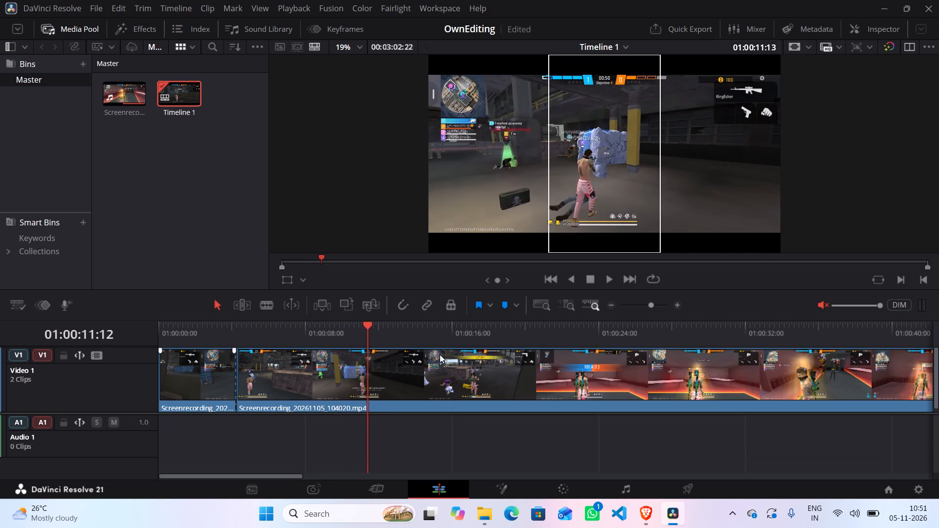
pyautogui.press('Right')
pyautogui.press('Right')
pyautogui.press('Right')
pyautogui.press('Right')
pyautogui.press('Right')
pyautogui.press('Right')
pyautogui.press('Right')
pyautogui.press('Right')
pyautogui.press('Right')
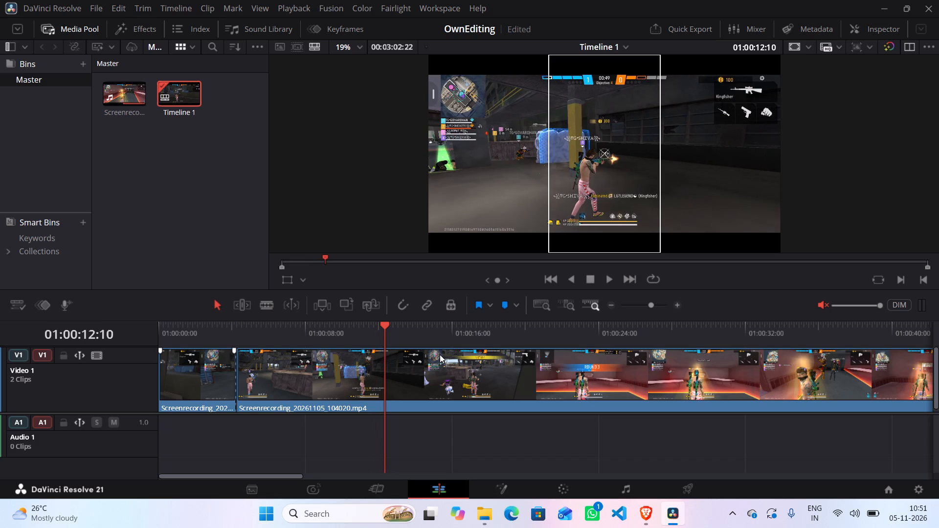
pyautogui.press('Left')
pyautogui.press('Left')
pyautogui.press('Left')
pyautogui.press('Left')
pyautogui.press('Left')
pyautogui.press('Left')
pyautogui.press('Left')
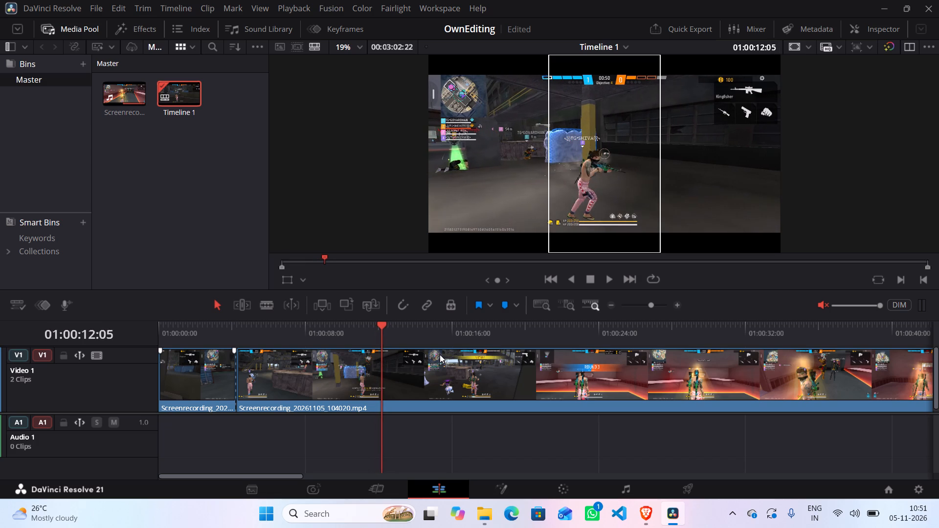
pyautogui.press('Left')
pyautogui.press('Left')
pyautogui.press('Left')
pyautogui.press('Left')
pyautogui.press('Left')
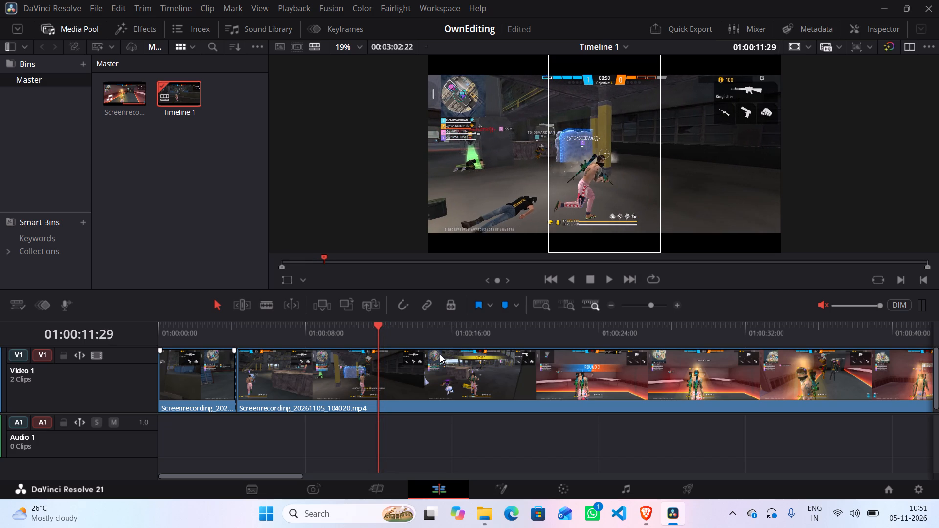
pyautogui.press('Left')
pyautogui.press('Left')
pyautogui.press('Left')
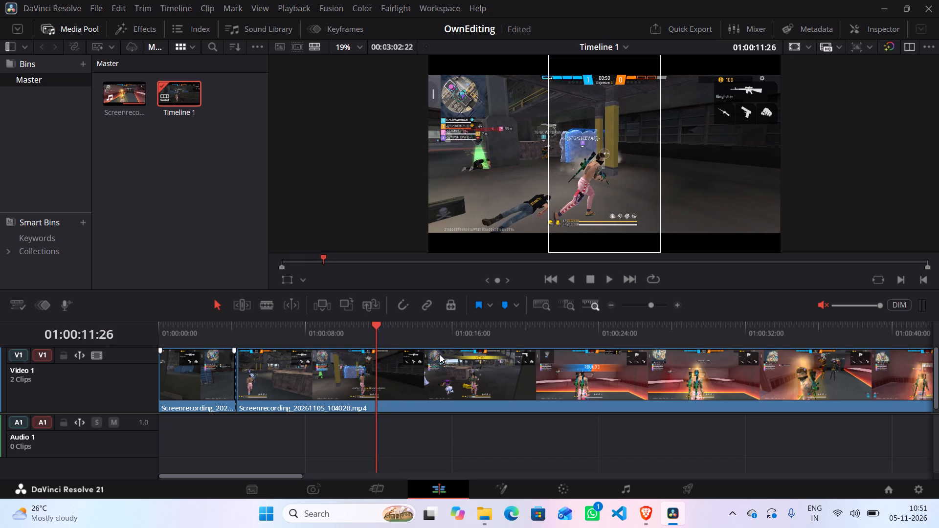
pyautogui.press('Right')
pyautogui.press('Right')
pyautogui.hotkey('ctrl', 'b')
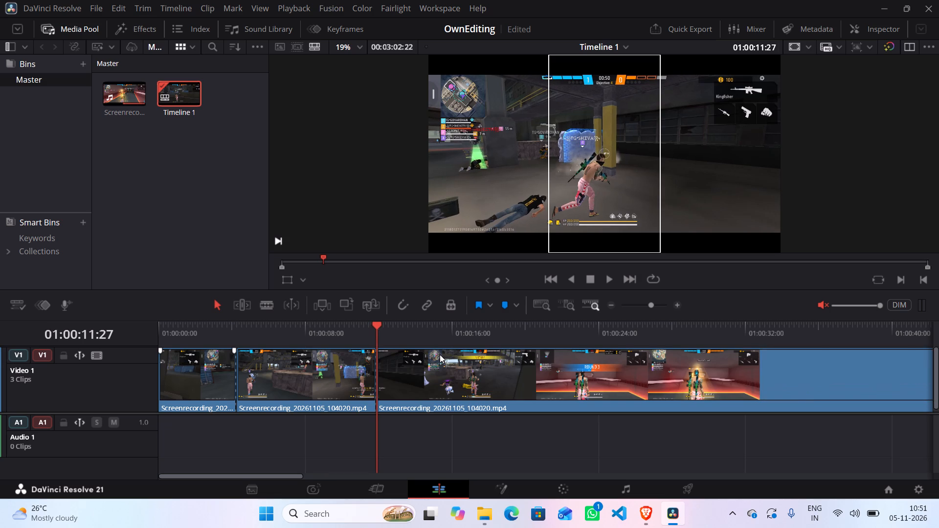
# Delete the middle clip between the two cuts and close the gap so the next fight starts at 01:00:04:08.
pyautogui.click(360, 373)
pyautogui.press('BackSpace')
pyautogui.click(336, 374)
pyautogui.press('BackSpace')
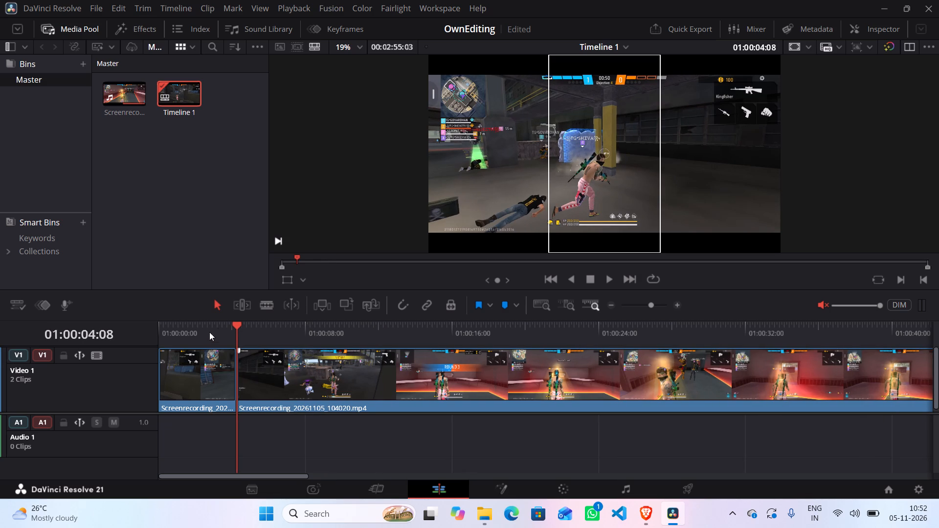
# Review the edit from the beginning and split the second clip at 01:00:10:23, after the double takedown and before the VICTORY banner.
pyautogui.moveTo(238, 326); pyautogui.dragTo(136, 333)
pyautogui.press('space')
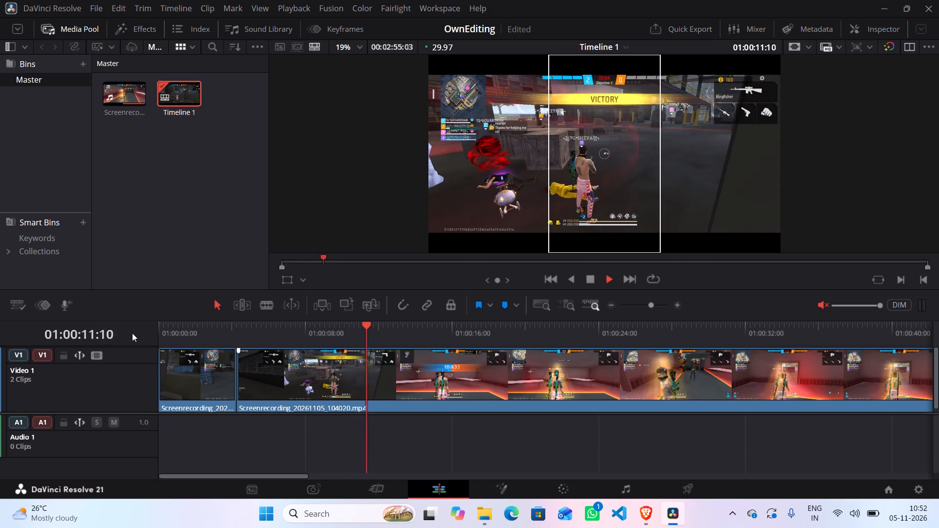
pyautogui.press('space')
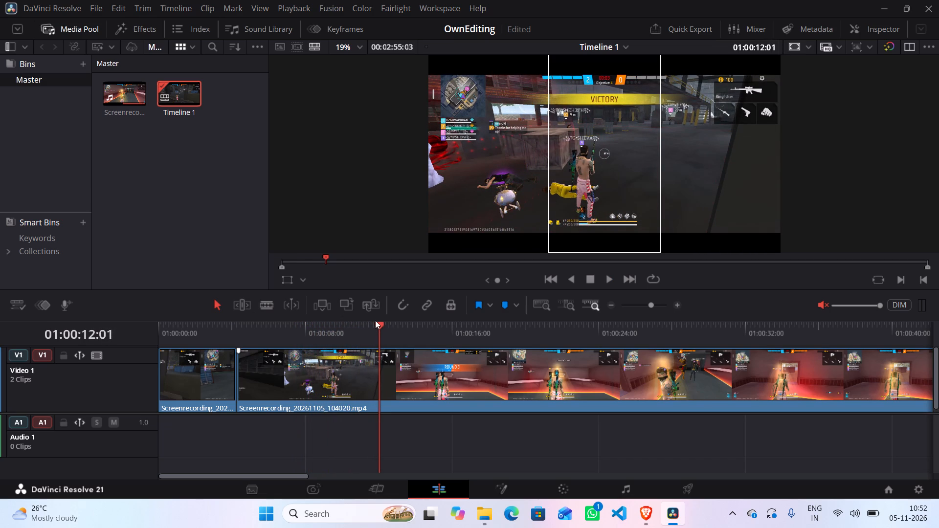
pyautogui.moveTo(379, 324); pyautogui.dragTo(353, 328)
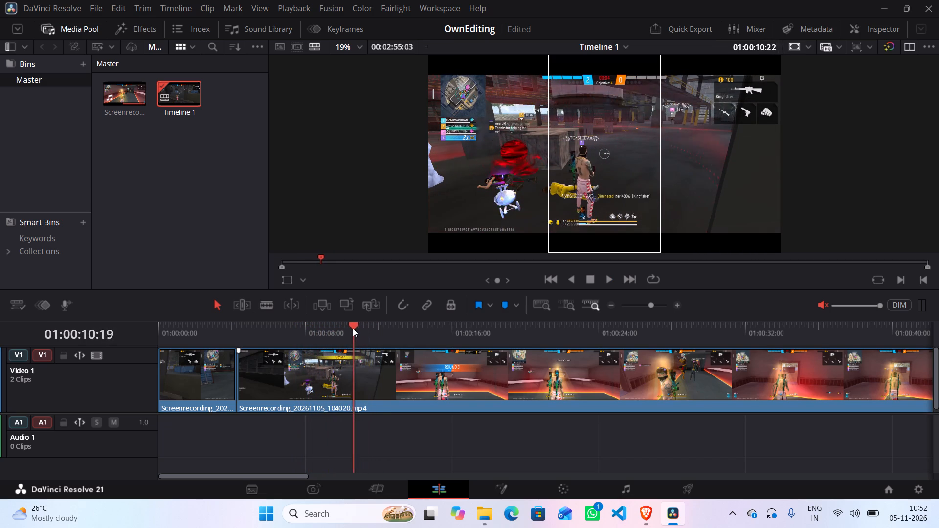
pyautogui.moveTo(353, 328); pyautogui.dragTo(342, 331)
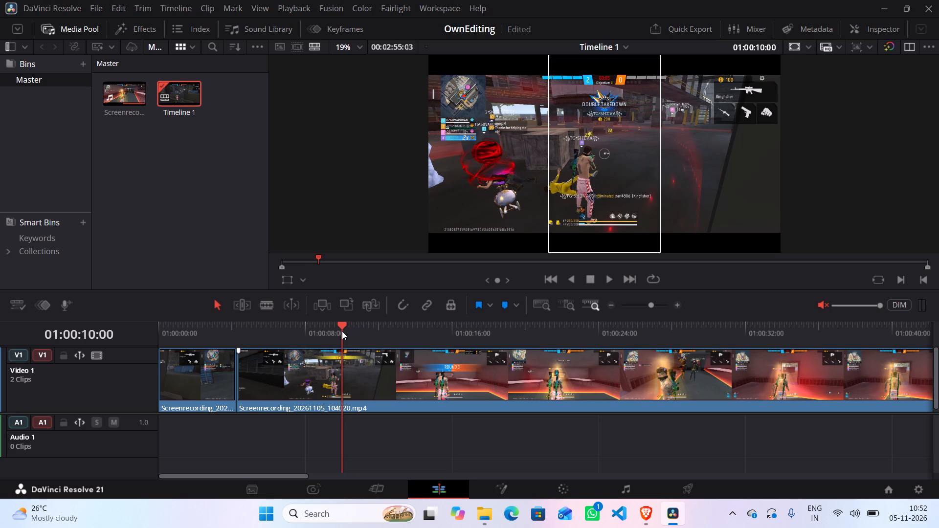
pyautogui.press('Right')
pyautogui.press('Right')
pyautogui.press('Right')
pyautogui.press('Right')
pyautogui.press('Right')
pyautogui.press('Right')
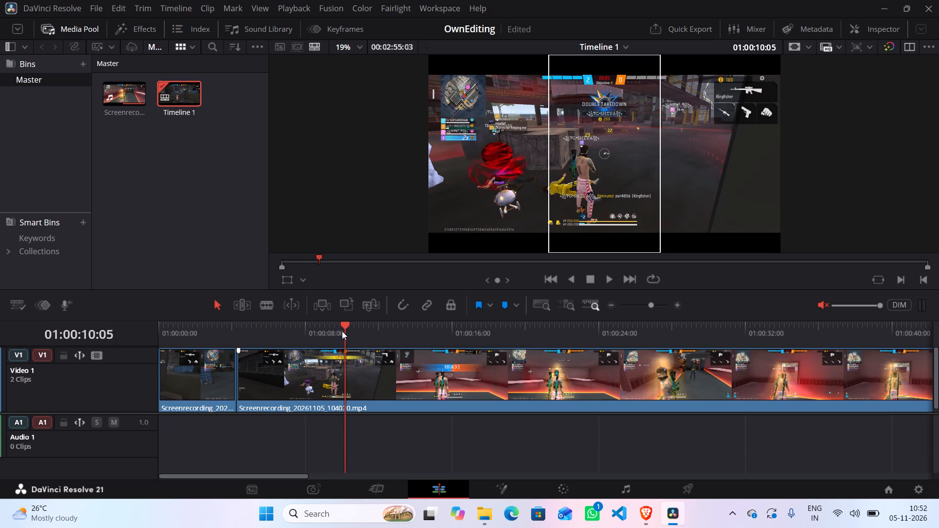
pyautogui.press('Right')
pyautogui.press('Right')
pyautogui.press('Right')
pyautogui.press('Right')
pyautogui.press('Right')
pyautogui.press('Right')
pyautogui.press('Right')
pyautogui.press('Right')
pyautogui.press('Right')
pyautogui.press('Right')
pyautogui.press('Right')
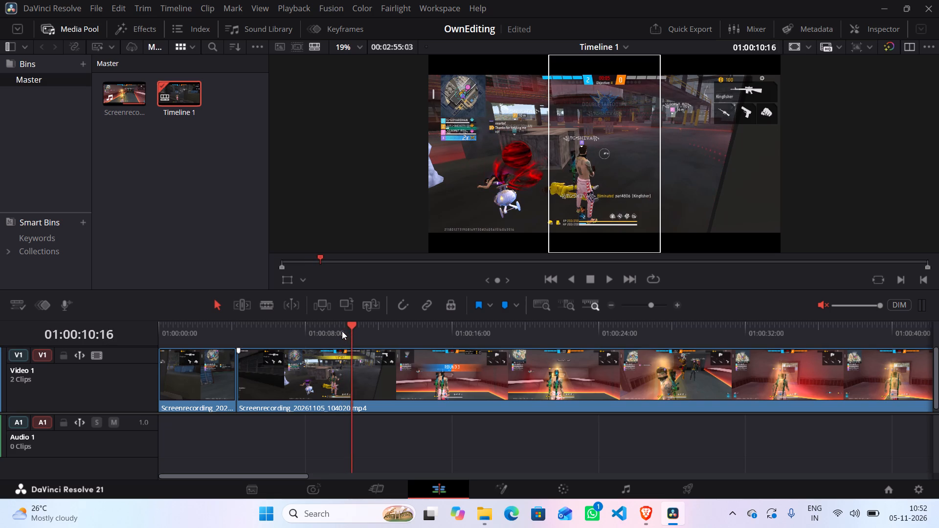
pyautogui.press('Right')
pyautogui.press('Right')
pyautogui.press('Right')
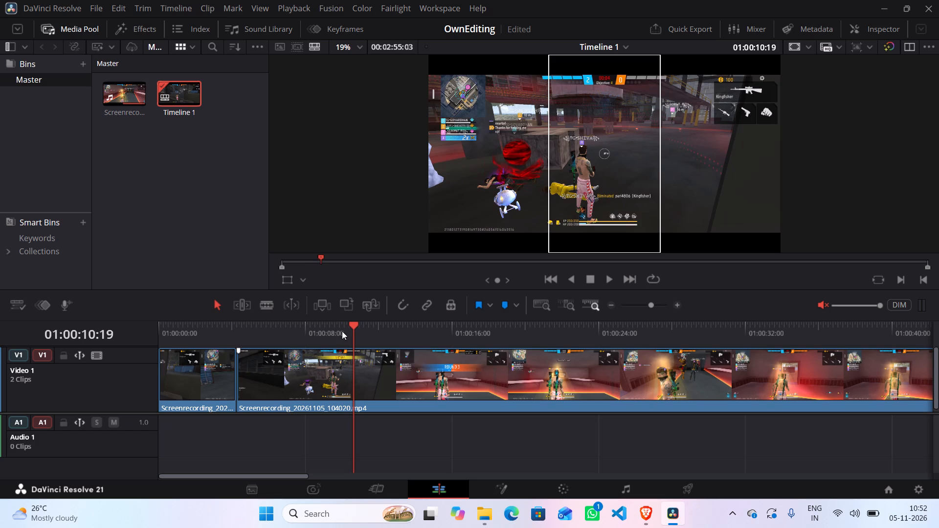
pyautogui.press('Right')
pyautogui.press('Right')
pyautogui.press('Right')
pyautogui.press('Right')
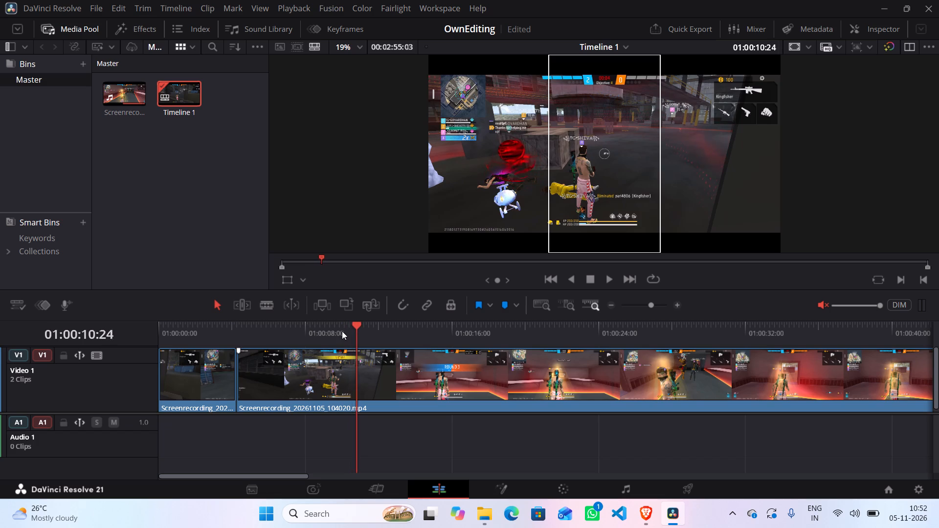
pyautogui.press('Right')
pyautogui.press('Right')
pyautogui.press('Left')
pyautogui.press('Left')
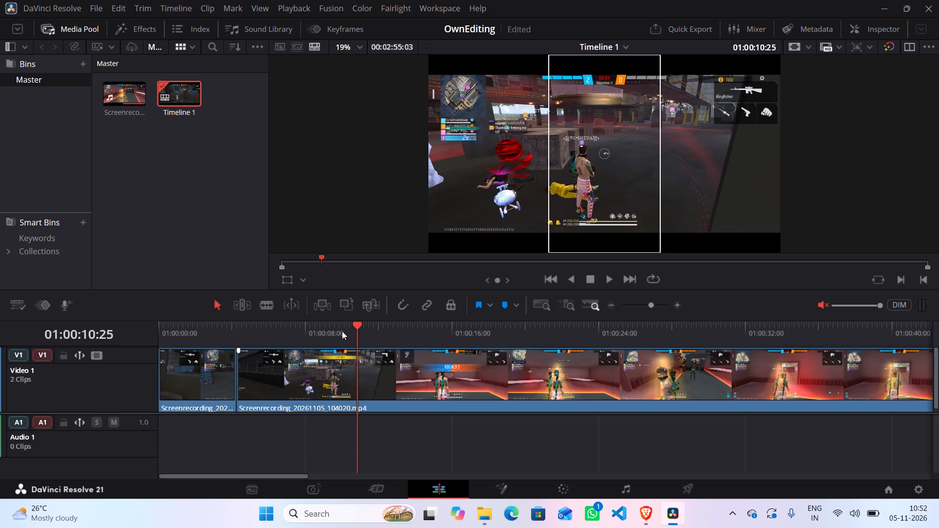
pyautogui.press('Left')
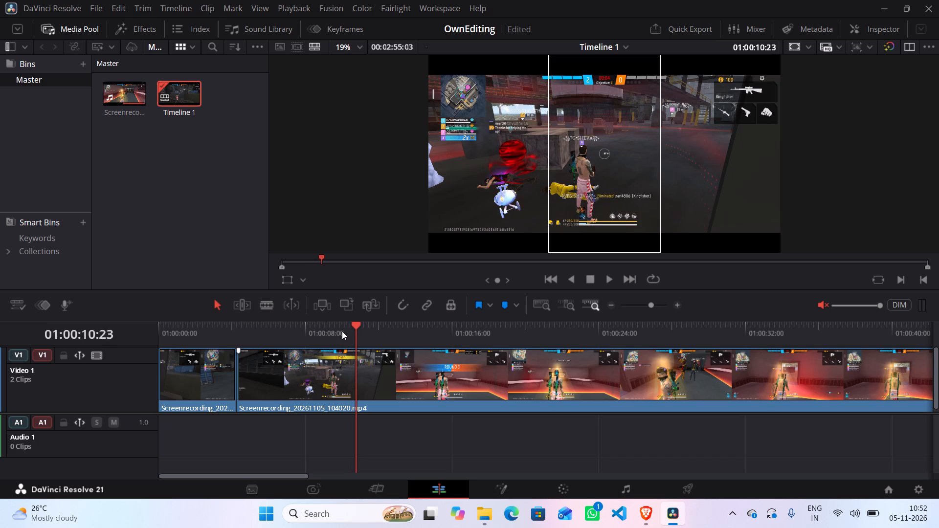
pyautogui.hotkey('ctrl', 'b')
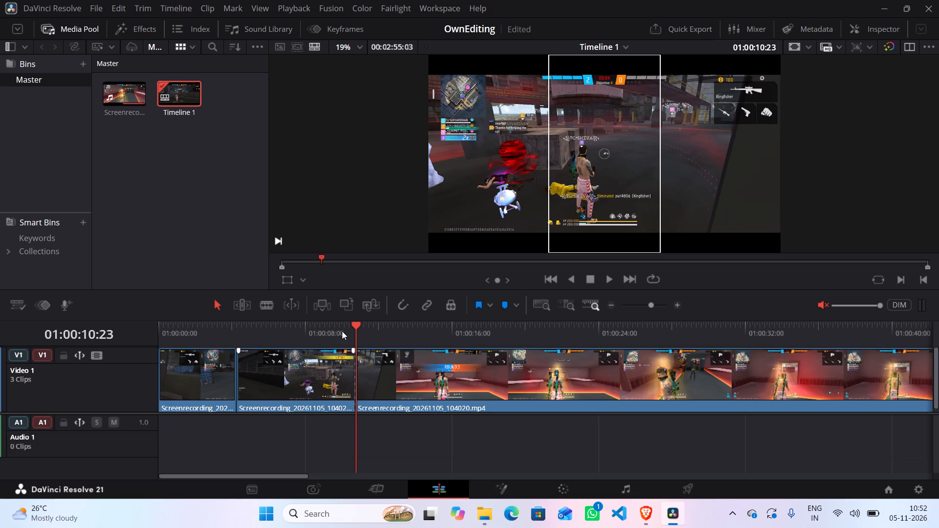
# Step through the third clip's footage from the cut at 01:00:10:23 past 01:00:45, looking for where the next fight begins.
pyautogui.press('Right')
pyautogui.press('Right')
pyautogui.press('Right')
pyautogui.press('Right')
pyautogui.press('Right')
pyautogui.press('Right')
pyautogui.press('Right')
pyautogui.press('Right')
pyautogui.press('Right')
pyautogui.press('Right')
pyautogui.press('Right')
pyautogui.press('Right')
pyautogui.press('Right')
pyautogui.press('Right')
pyautogui.press('Right')
pyautogui.press('Right')
pyautogui.press('Right')
pyautogui.press('Right')
pyautogui.press('Right')
pyautogui.press('Right')
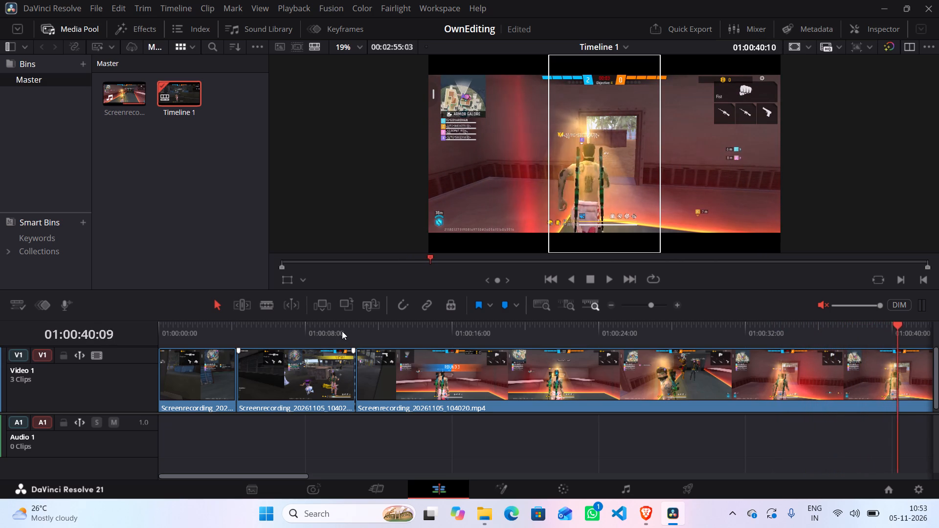
pyautogui.press('Right')
pyautogui.press('Right')
pyautogui.press('Right')
pyautogui.press('Right')
pyautogui.press('Right')
pyautogui.press('Right')
pyautogui.press('Right')
pyautogui.press('Right')
pyautogui.press('Right')
pyautogui.press('Right')
pyautogui.press('Right')
pyautogui.press('Right')
pyautogui.press('Right')
pyautogui.press('Right')
pyautogui.press('Right')
pyautogui.press('Right')
pyautogui.press('Right')
pyautogui.press('Right')
pyautogui.press('Right')
pyautogui.press('Right')
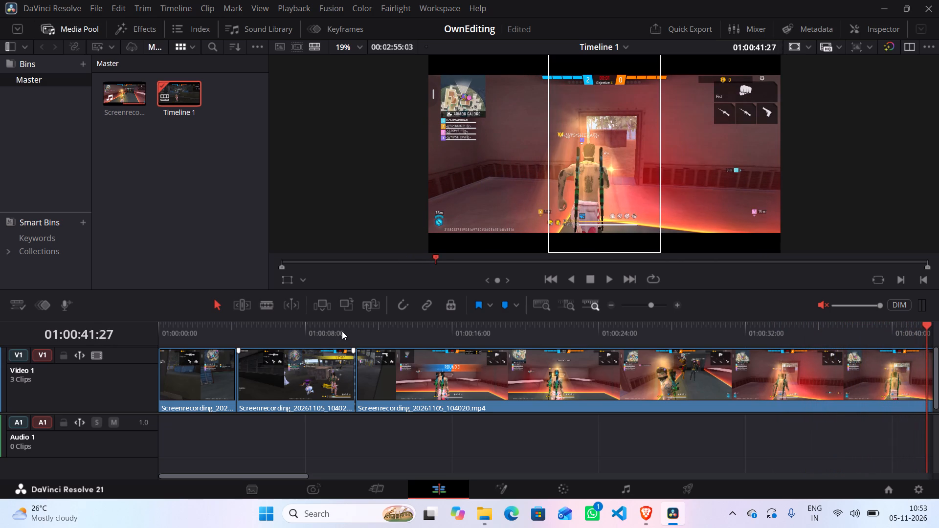
pyautogui.press('Right')
pyautogui.press('Right')
pyautogui.press('Right')
pyautogui.press('Right')
pyautogui.press('Right')
pyautogui.press('Right')
pyautogui.press('Right')
pyautogui.press('Right')
pyautogui.press('Right')
pyautogui.press('Right')
pyautogui.press('Right')
pyautogui.press('Right')
pyautogui.press('Right')
pyautogui.press('Right')
pyautogui.press('Right')
pyautogui.press('Right')
pyautogui.press('Right')
pyautogui.press('Right')
pyautogui.press('Right')
pyautogui.press('Right')
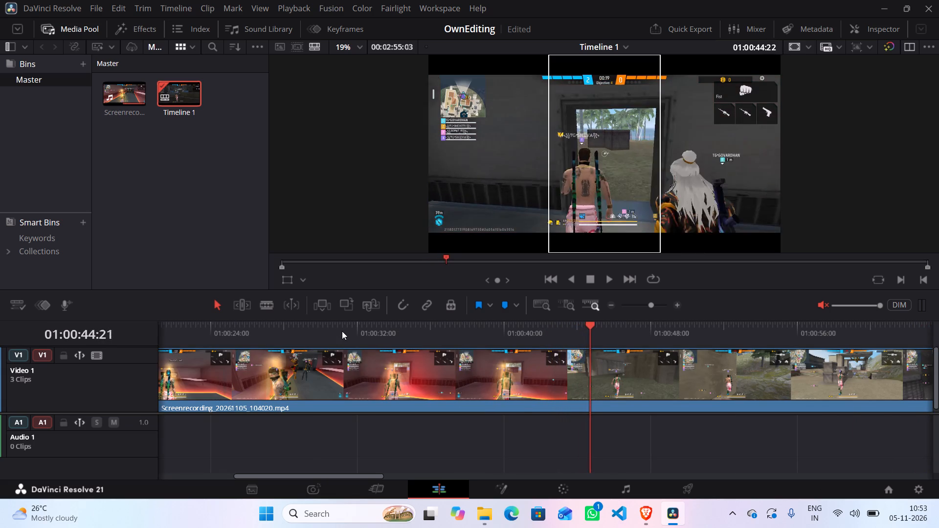
pyautogui.press('Right')
pyautogui.press('Right')
pyautogui.press('Right')
pyautogui.press('Right')
pyautogui.press('Right')
pyautogui.press('Right')
pyautogui.press('Right')
pyautogui.press('Right')
pyautogui.press('Right')
pyautogui.press('Right')
pyautogui.press('Right')
pyautogui.press('Right')
pyautogui.press('Right')
pyautogui.press('Right')
pyautogui.press('Right')
pyautogui.press('Right')
pyautogui.press('Right')
pyautogui.press('Right')
pyautogui.press('Right')
pyautogui.press('Right')
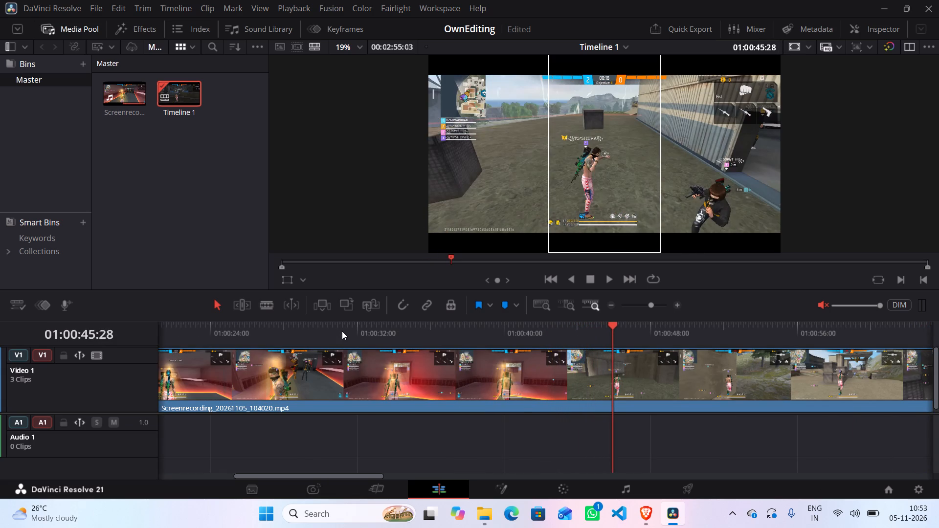
# Step through the third clip's footage from 01:00:45:28 to 01:00:55:02, looking for where the next fight begins.
pyautogui.press('Right')
pyautogui.press('Right')
pyautogui.press('Right')
pyautogui.press('Right')
pyautogui.press('Right')
pyautogui.press('Right')
pyautogui.press('Right')
pyautogui.press('Right')
pyautogui.press('Right')
pyautogui.press('Right')
pyautogui.press('Right')
pyautogui.press('Right')
pyautogui.press('Right')
pyautogui.press('Right')
pyautogui.press('Right')
pyautogui.press('Right')
pyautogui.press('Right')
pyautogui.press('Right')
pyautogui.press('Right')
pyautogui.press('Right')
pyautogui.press('Right')
pyautogui.press('Right')
pyautogui.press('Right')
pyautogui.press('Right')
pyautogui.press('Right')
pyautogui.press('Right')
pyautogui.press('Right')
pyautogui.press('Right')
pyautogui.press('Right')
pyautogui.press('Right')
pyautogui.press('Right')
pyautogui.press('Right')
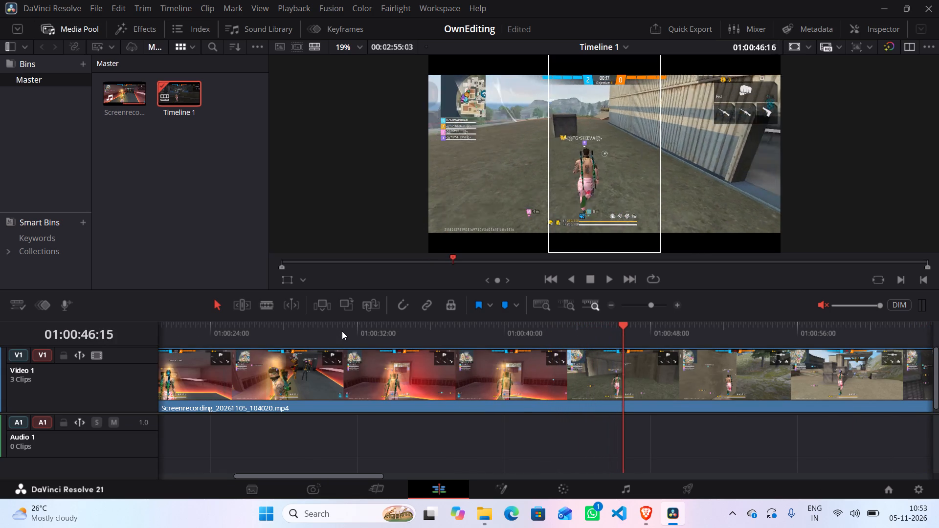
pyautogui.press('Right')
pyautogui.press('Right')
pyautogui.press('Right')
pyautogui.press('Right')
pyautogui.press('Right')
pyautogui.press('Right')
pyautogui.press('Right')
pyautogui.press('Right')
pyautogui.press('Right')
pyautogui.press('Right')
pyautogui.press('Right')
pyautogui.press('Right')
pyautogui.press('Right')
pyautogui.press('Right')
pyautogui.press('Right')
pyautogui.press('Right')
pyautogui.press('Right')
pyautogui.press('Right')
pyautogui.press('Right')
pyautogui.press('Right')
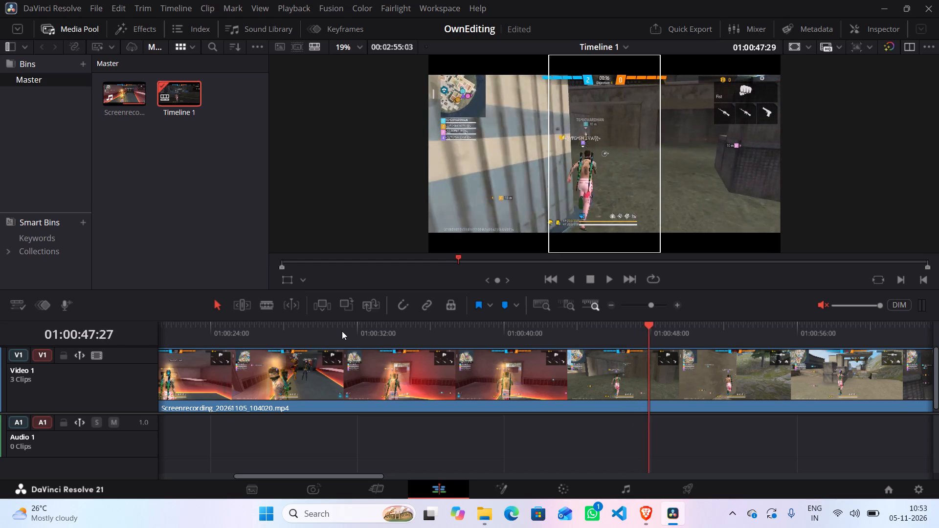
pyautogui.press('Right')
pyautogui.press('Right')
pyautogui.press('Right')
pyautogui.press('Right')
pyautogui.press('Right')
pyautogui.press('Right')
pyautogui.press('Right')
pyautogui.press('Right')
pyautogui.press('Right')
pyautogui.press('Right')
pyautogui.press('Right')
pyautogui.press('Right')
pyautogui.press('Right')
pyautogui.press('Right')
pyautogui.press('Right')
pyautogui.press('Right')
pyautogui.press('Right')
pyautogui.press('Right')
pyautogui.press('Right')
pyautogui.press('Right')
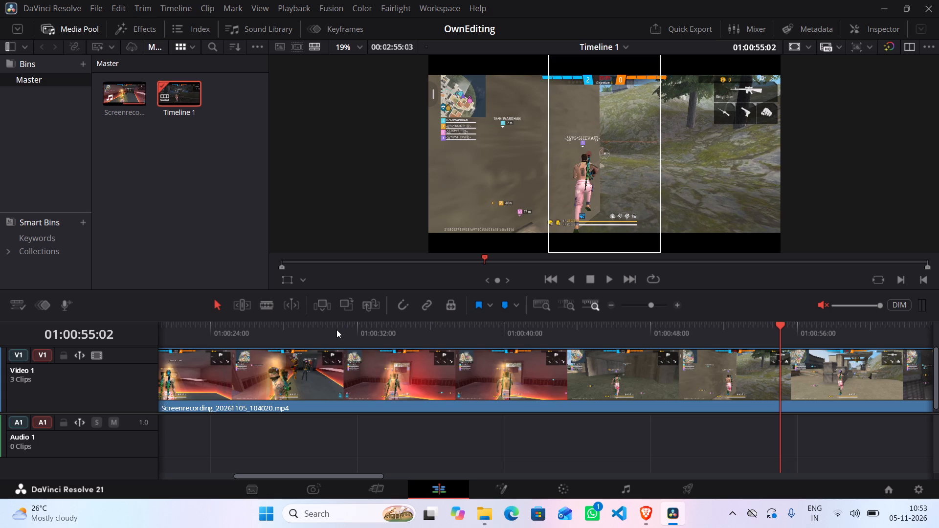
# Switch to the system's Wi-Fi network list and connect the computer to the personal network listed above CSIT.
pyautogui.click(848, 510)
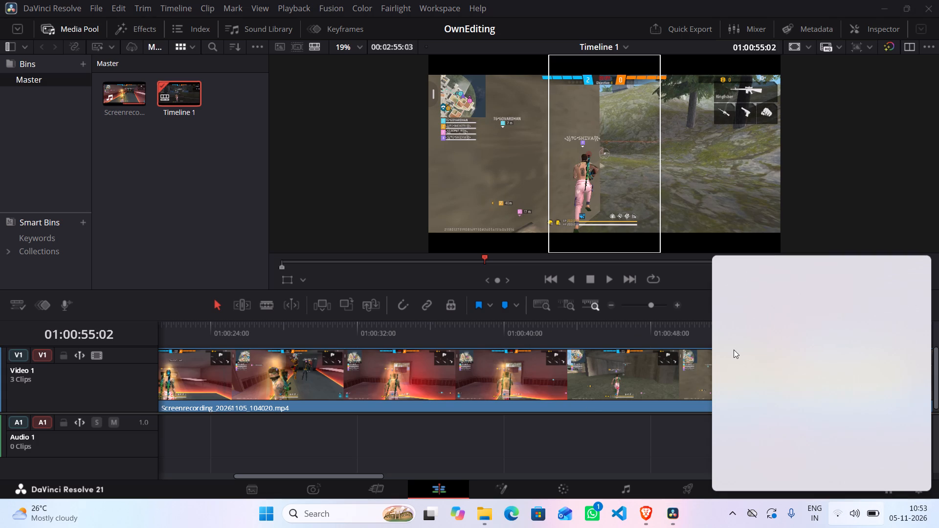
pyautogui.click(775, 282)
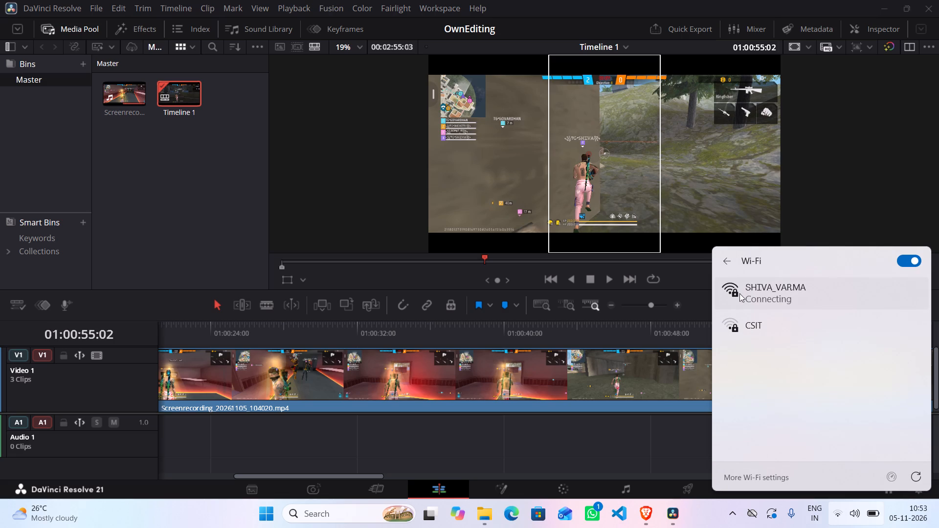
pyautogui.click(785, 295)
pyautogui.click(856, 349)
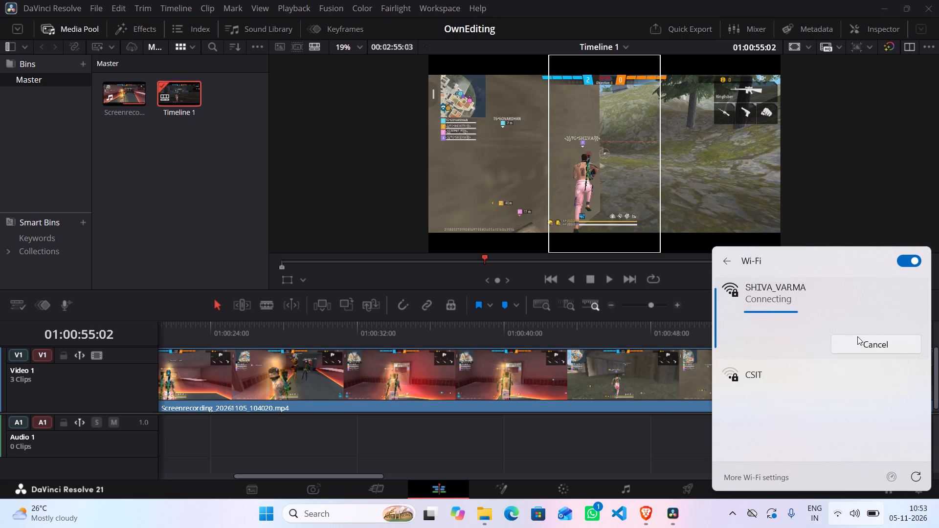
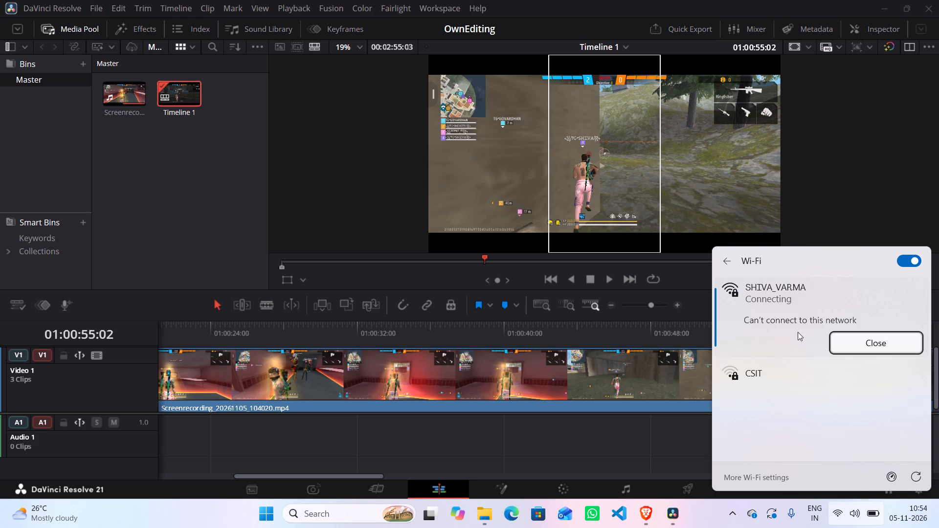
# Close the Wi-Fi network flyout and return to the DaVinci Resolve timeline.
pyautogui.click(886, 338)
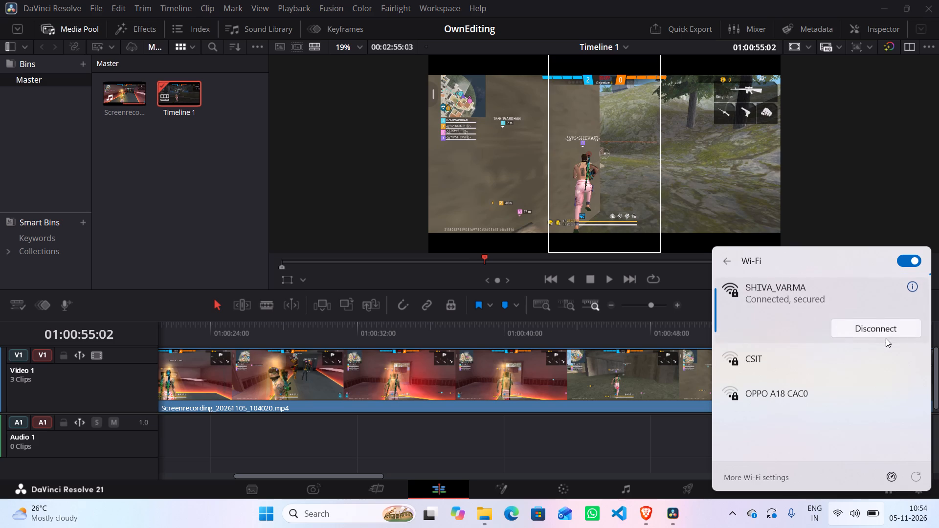
pyautogui.click(846, 200)
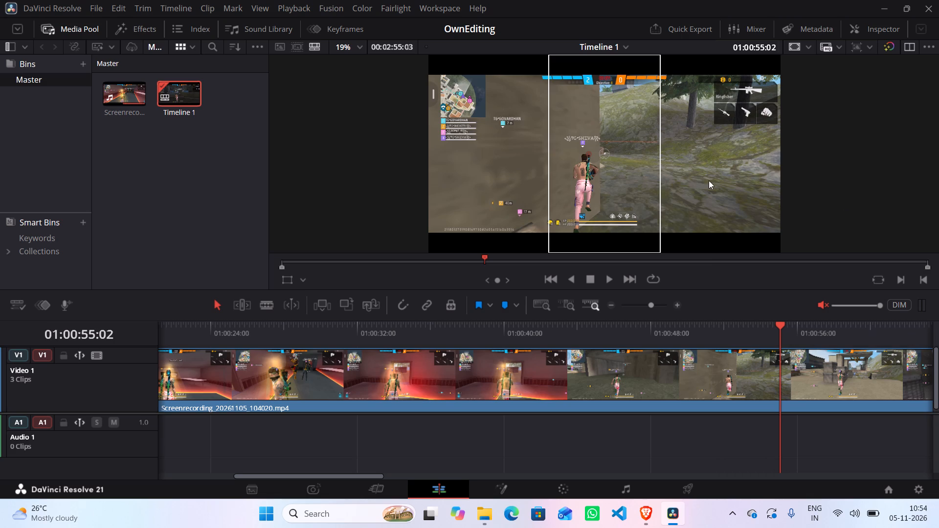
# Step through the third clip's footage from 01:00:55:02 to 01:01:10:13, looking for where the next fight begins.
pyautogui.press('Right')
pyautogui.press('Right')
pyautogui.press('Right')
pyautogui.press('Right')
pyautogui.press('Right')
pyautogui.press('Right')
pyautogui.press('Right')
pyautogui.press('Right')
pyautogui.press('Right')
pyautogui.press('Right')
pyautogui.press('Right')
pyautogui.press('Right')
pyautogui.press('Right')
pyautogui.press('Right')
pyautogui.press('Right')
pyautogui.press('Right')
pyautogui.press('Right')
pyautogui.press('Right')
pyautogui.press('Right')
pyautogui.press('Right')
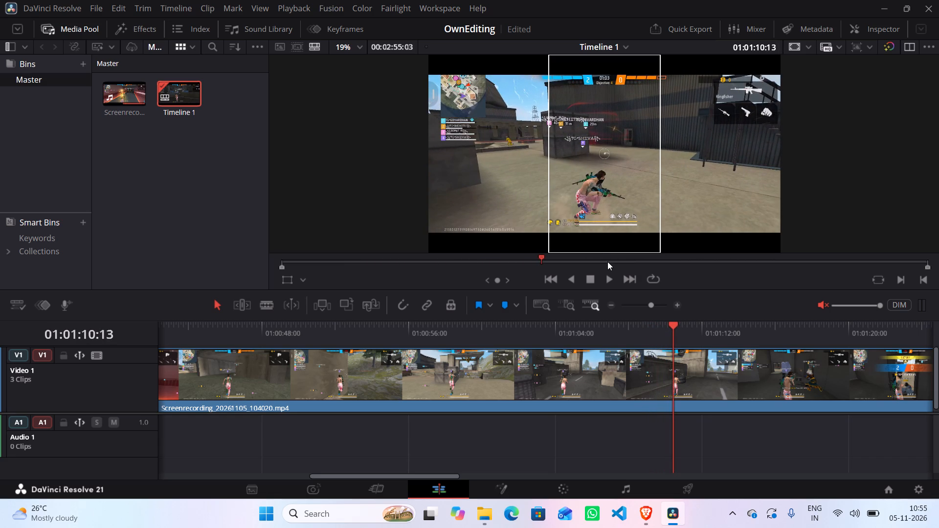
pyautogui.press('Left')
pyautogui.press('Left')
pyautogui.press('Left')
pyautogui.press('Left')
pyautogui.press('Left')
pyautogui.press('Left')
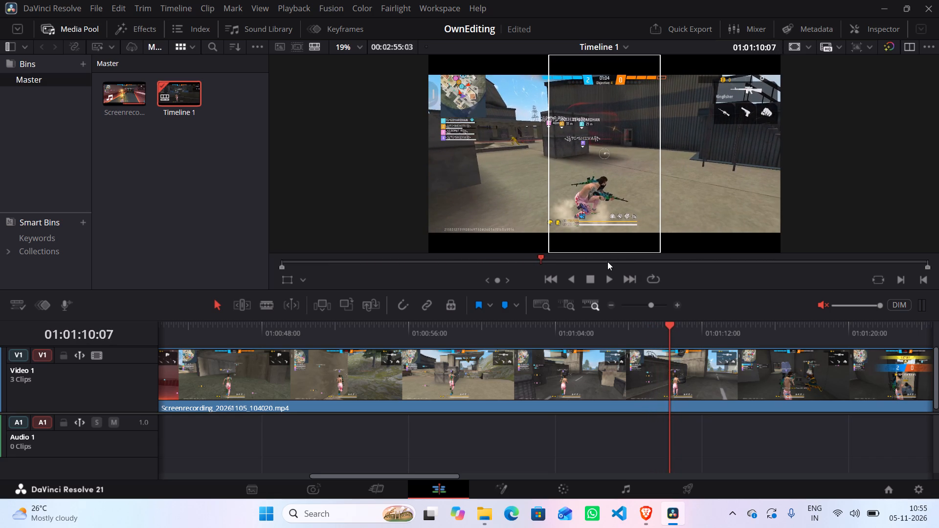
pyautogui.press('Left')
pyautogui.press('Left')
pyautogui.press('Left')
pyautogui.press('Left')
pyautogui.press('Left')
pyautogui.press('Left')
pyautogui.press('Left')
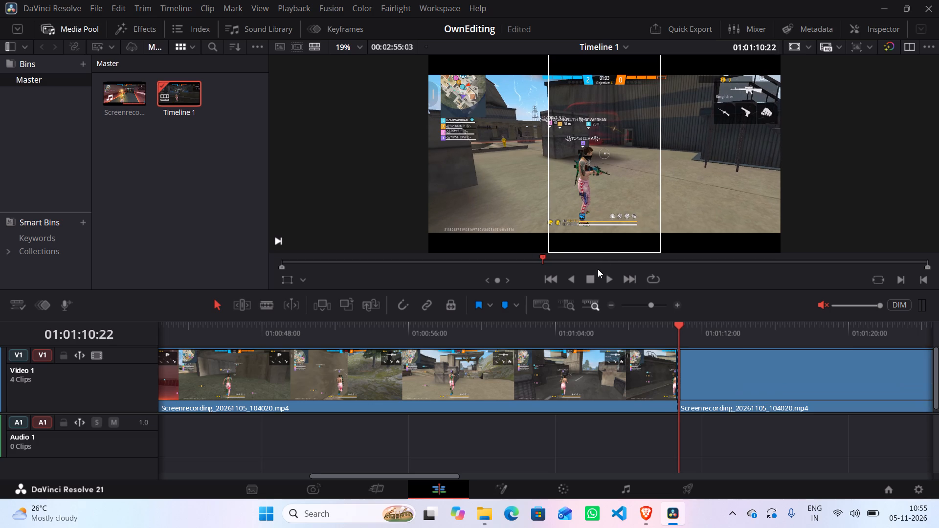
# Delete the clip between 01:00:10:23 and 01:01:10:22 and close the gap so the next fight starts at 01:00:10:23.
pyautogui.click(550, 390)
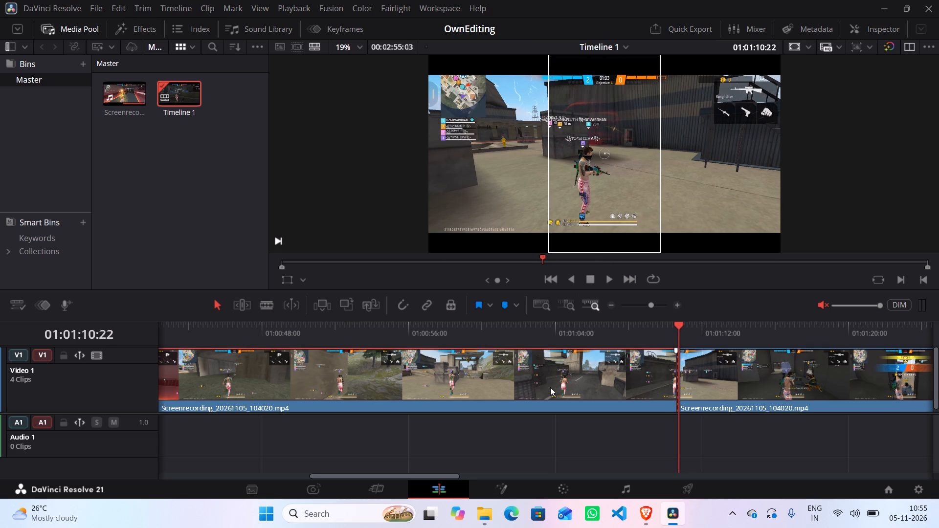
pyautogui.press('BackSpace')
pyautogui.click(545, 392)
pyautogui.press('BackSpace')
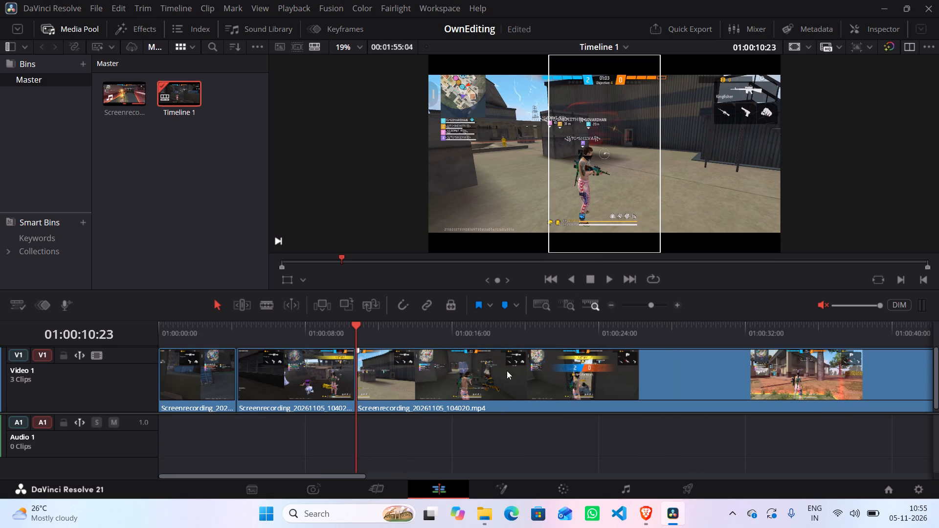
# Step through the third clip and split it at 01:00:15:18, as the character runs towards the stacked blocks.
pyautogui.press('Right')
pyautogui.press('Right')
pyautogui.press('Right')
pyautogui.press('Right')
pyautogui.press('Right')
pyautogui.press('Right')
pyautogui.press('Right')
pyautogui.press('Right')
pyautogui.press('Right')
pyautogui.press('Right')
pyautogui.press('Right')
pyautogui.press('Right')
pyautogui.press('Right')
pyautogui.press('Right')
pyautogui.press('Right')
pyautogui.press('Right')
pyautogui.press('Right')
pyautogui.press('Right')
pyautogui.press('Right')
pyautogui.press('Right')
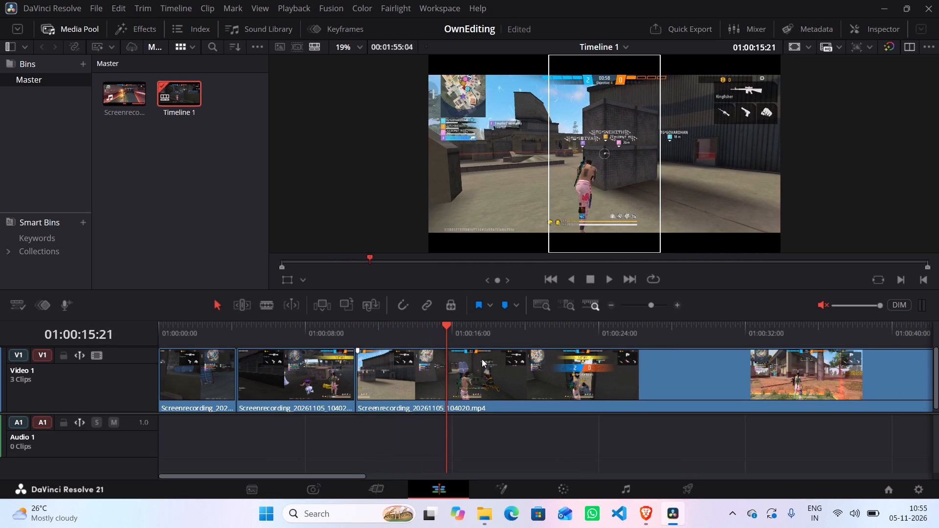
pyautogui.press('Right')
pyautogui.press('Right')
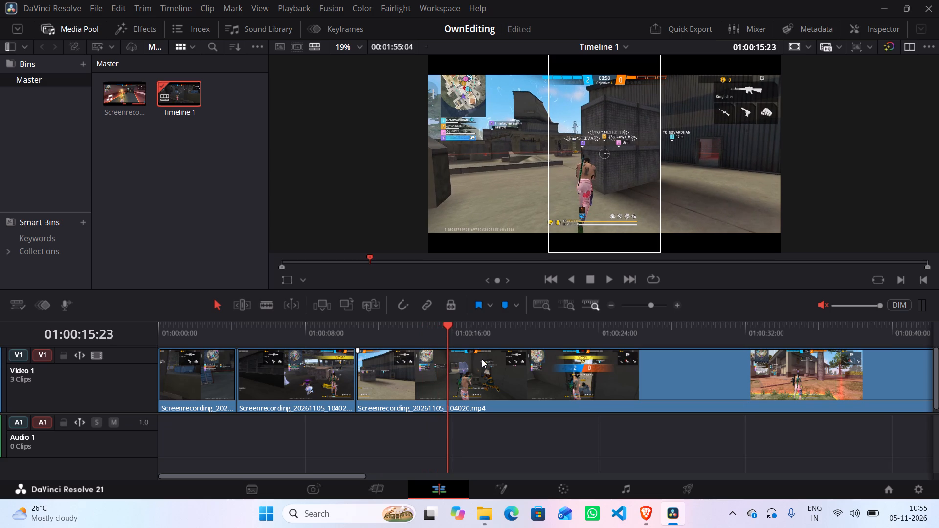
pyautogui.press('Left')
pyautogui.press('Left')
pyautogui.press('Left')
pyautogui.press('Left')
pyautogui.press('Left')
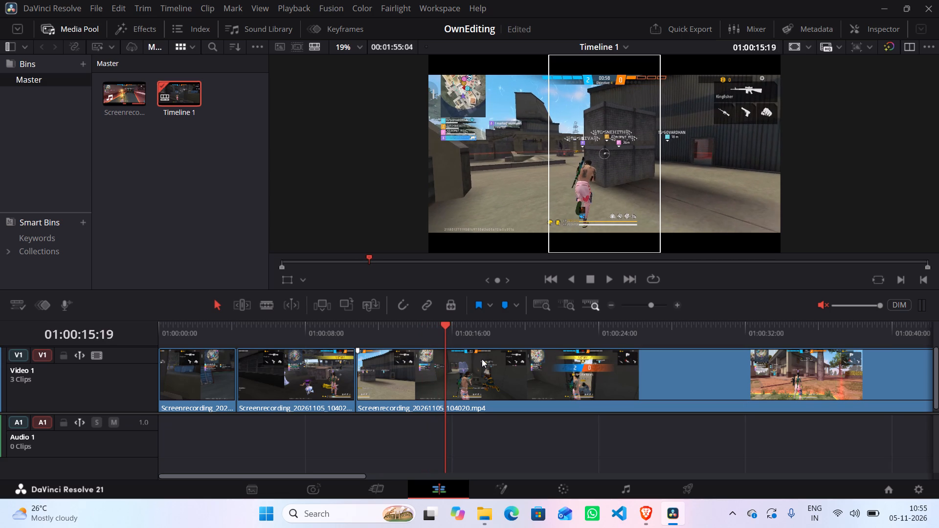
pyautogui.press('Left')
pyautogui.press('Left')
pyautogui.press('Left')
pyautogui.press('Left')
pyautogui.press('Left')
pyautogui.press('Left')
pyautogui.press('Left')
pyautogui.press('Left')
pyautogui.press('Left')
pyautogui.press('Left')
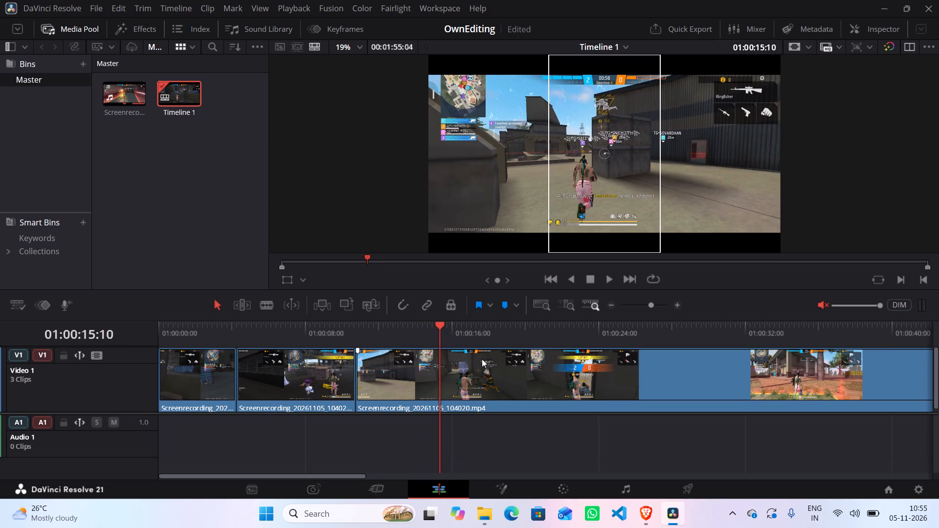
pyautogui.press('Left')
pyautogui.press('Left')
pyautogui.press('Left')
pyautogui.press('Left')
pyautogui.press('Left')
pyautogui.press('Left')
pyautogui.press('Left')
pyautogui.press('Left')
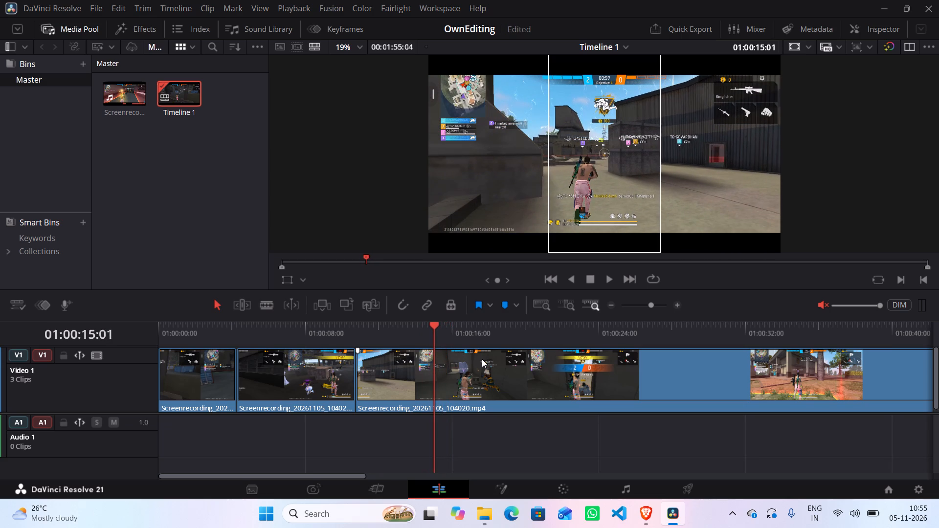
pyautogui.press('Right')
pyautogui.press('Right')
pyautogui.press('Right')
pyautogui.press('Right')
pyautogui.press('Right')
pyautogui.press('Right')
pyautogui.press('Right')
pyautogui.press('Right')
pyautogui.press('Right')
pyautogui.press('Right')
pyautogui.press('Right')
pyautogui.press('Right')
pyautogui.press('Right')
pyautogui.press('Right')
pyautogui.press('Right')
pyautogui.press('Right')
pyautogui.press('Right')
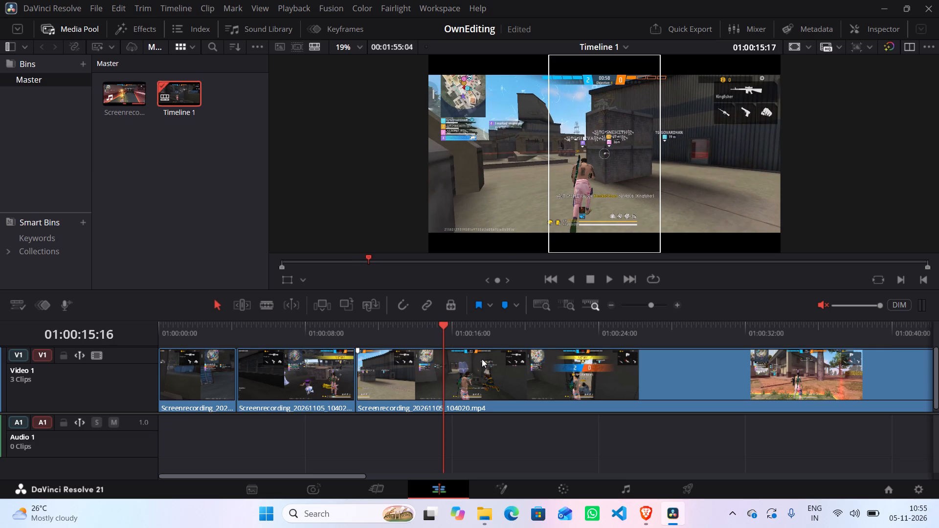
pyautogui.press('Left')
pyautogui.press('Left')
pyautogui.press('Right')
pyautogui.press('Right')
pyautogui.press('Right')
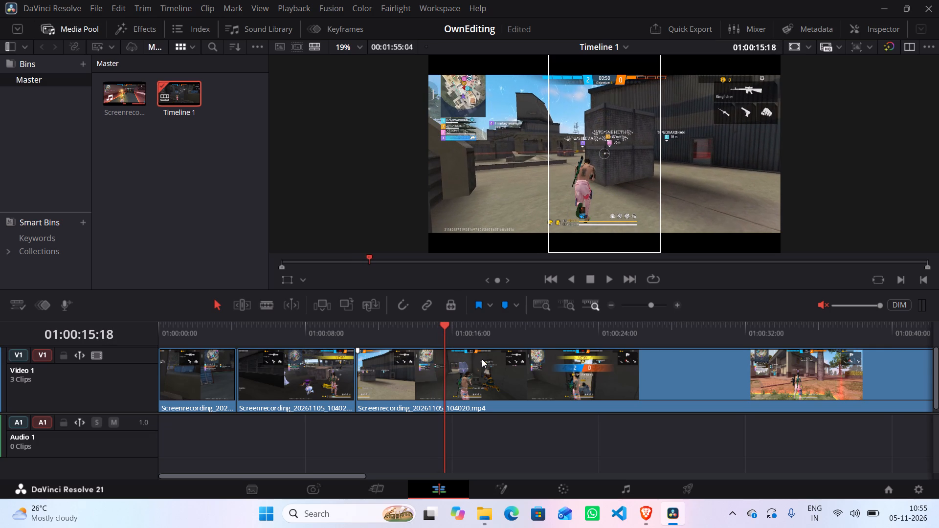
pyautogui.hotkey('ctrl', 'b')
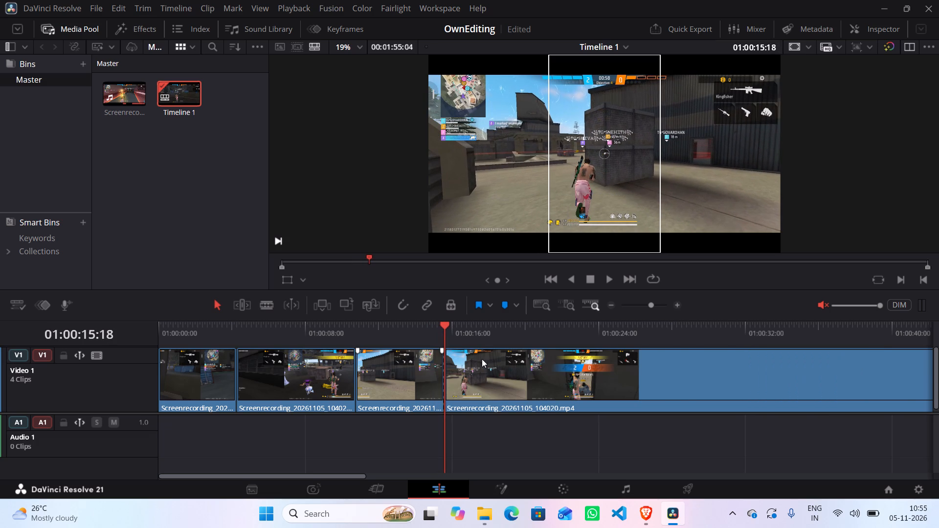
# Step through the fourth clip's footage from the cut at 01:00:15:18 to about 01:01:14, looking for the next fight.
pyautogui.press('Right')
pyautogui.press('Right')
pyautogui.press('Right')
pyautogui.press('Right')
pyautogui.press('Right')
pyautogui.press('Right')
pyautogui.press('Right')
pyautogui.press('Right')
pyautogui.press('Right')
pyautogui.press('Right')
pyautogui.press('Right')
pyautogui.press('Right')
pyautogui.press('Right')
pyautogui.press('Right')
pyautogui.press('Right')
pyautogui.press('Right')
pyautogui.press('Right')
pyautogui.press('Right')
pyautogui.press('Right')
pyautogui.press('Right')
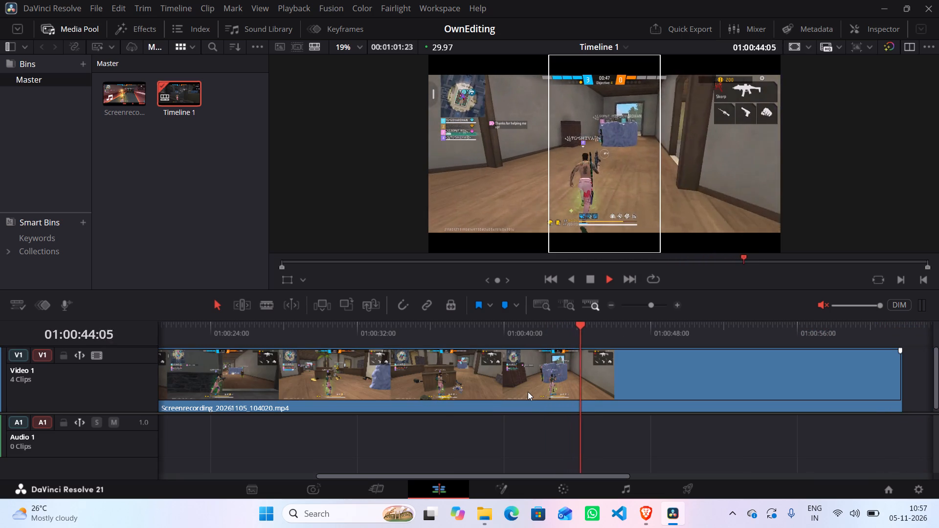
pyautogui.press('space')
pyautogui.press('Left')
pyautogui.press('Left')
pyautogui.press('Left')
pyautogui.press('Left')
pyautogui.press('Left')
pyautogui.press('Left')
pyautogui.press('Left')
pyautogui.press('Left')
pyautogui.press('Left')
pyautogui.press('Left')
pyautogui.press('Left')
pyautogui.press('Left')
pyautogui.press('Left')
pyautogui.press('Left')
pyautogui.press('Left')
pyautogui.press('Left')
pyautogui.press('Left')
pyautogui.press('Left')
pyautogui.press('Left')
pyautogui.press('Left')
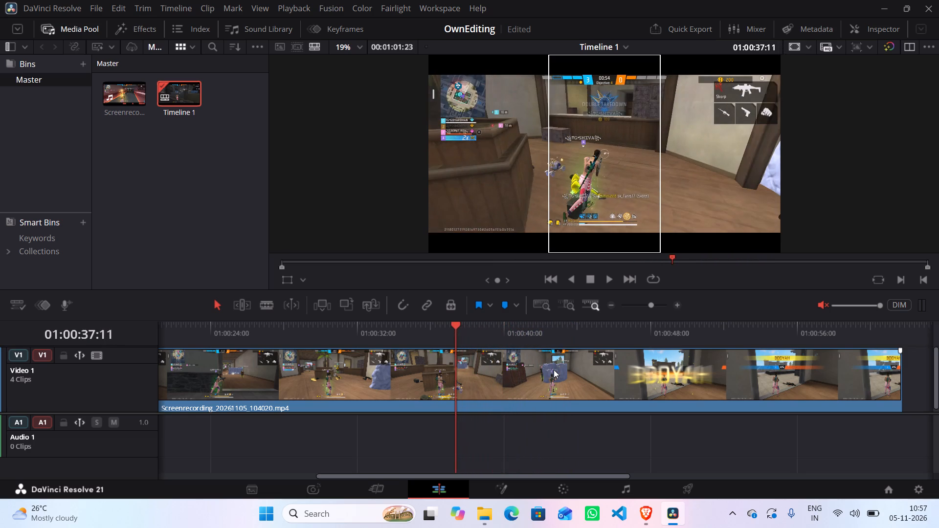
pyautogui.press('Left')
pyautogui.press('Left')
pyautogui.press('Left')
pyautogui.press('Left')
pyautogui.press('Left')
pyautogui.press('Left')
pyautogui.press('Left')
pyautogui.press('Left')
pyautogui.press('Left')
pyautogui.press('Left')
pyautogui.press('Left')
pyautogui.press('Left')
pyautogui.press('Left')
pyautogui.press('Left')
pyautogui.press('Left')
pyautogui.press('Left')
pyautogui.press('Left')
pyautogui.press('Left')
pyautogui.press('Left')
pyautogui.press('Left')
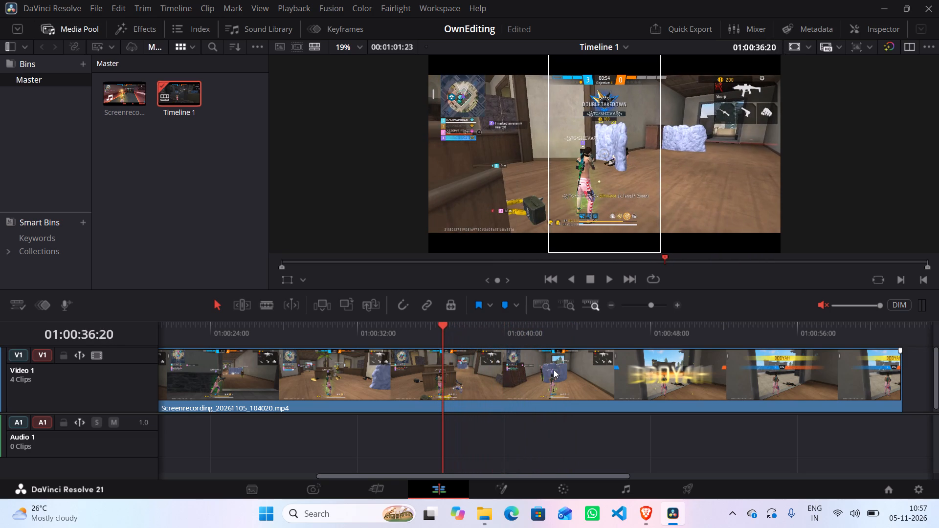
# Advance frame by frame and split the fourth clip at 01:00:37:20, with the character beside the wooden counter after the double takedown.
pyautogui.press('Right')
pyautogui.press('Right')
pyautogui.press('Right')
pyautogui.press('Right')
pyautogui.press('Right')
pyautogui.press('Right')
pyautogui.press('Right')
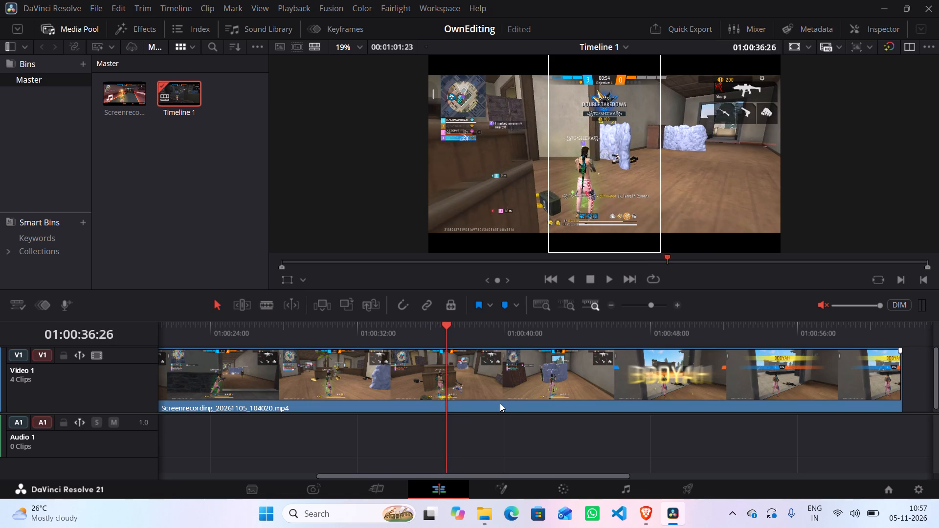
pyautogui.press('Right')
pyautogui.press('Right')
pyautogui.press('Right')
pyautogui.press('Right')
pyautogui.press('Right')
pyautogui.press('Right')
pyautogui.press('Right')
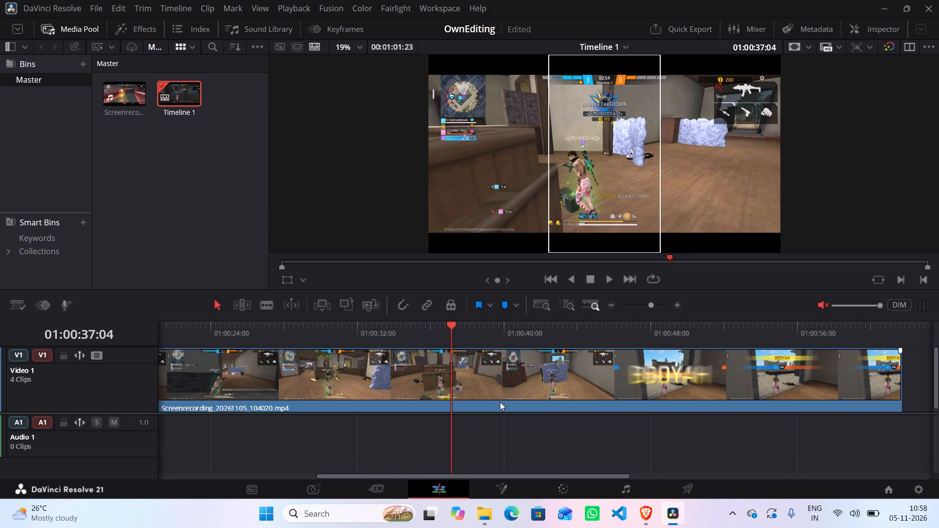
pyautogui.press('Right')
pyautogui.press('Right')
pyautogui.press('Right')
pyautogui.press('Right')
pyautogui.press('Right')
pyautogui.press('Right')
pyautogui.press('Right')
pyautogui.press('Right')
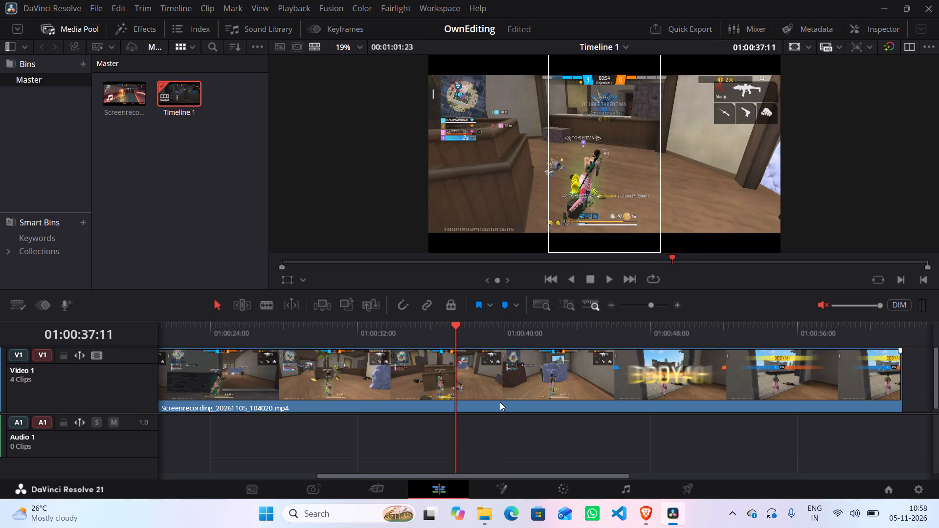
pyautogui.press('Right')
pyautogui.press('Right')
pyautogui.press('Right')
pyautogui.press('Right')
pyautogui.press('Right')
pyautogui.press('Right')
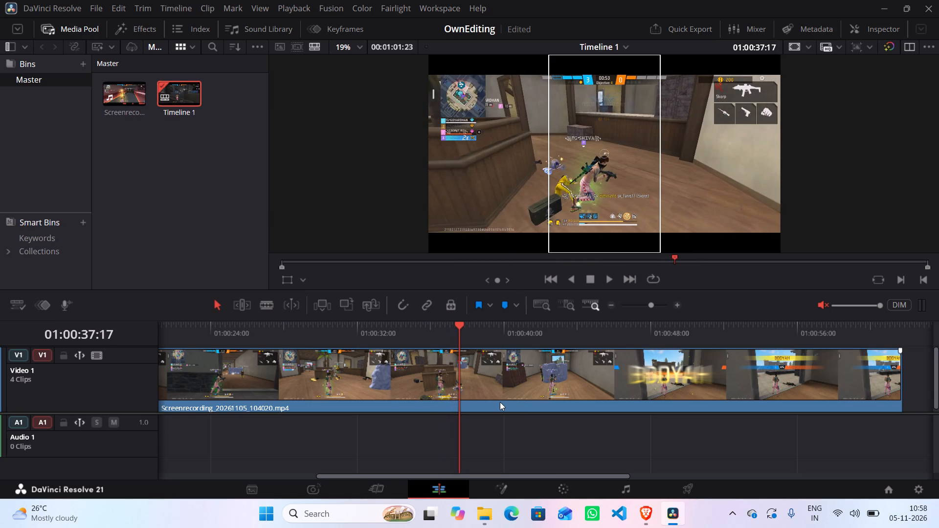
pyautogui.press('Right')
pyautogui.press('Right')
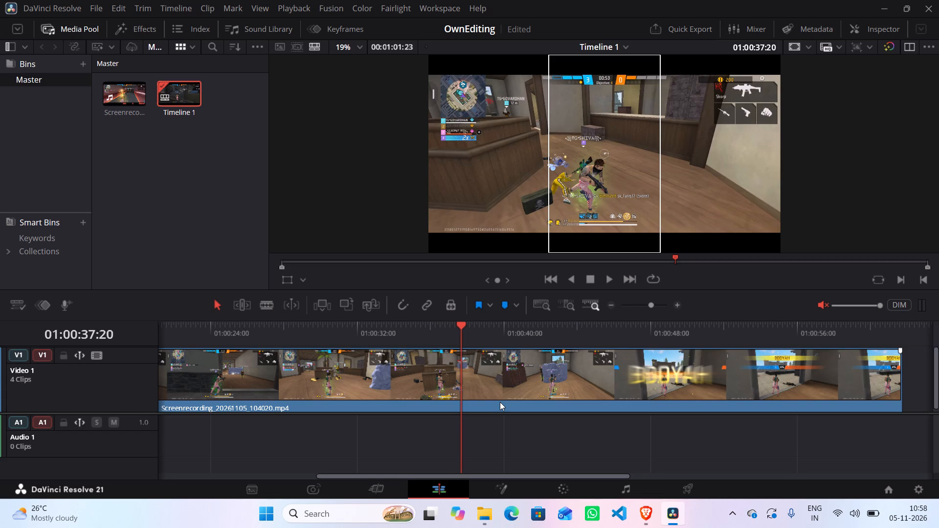
pyautogui.hotkey('ctrl', 'b')
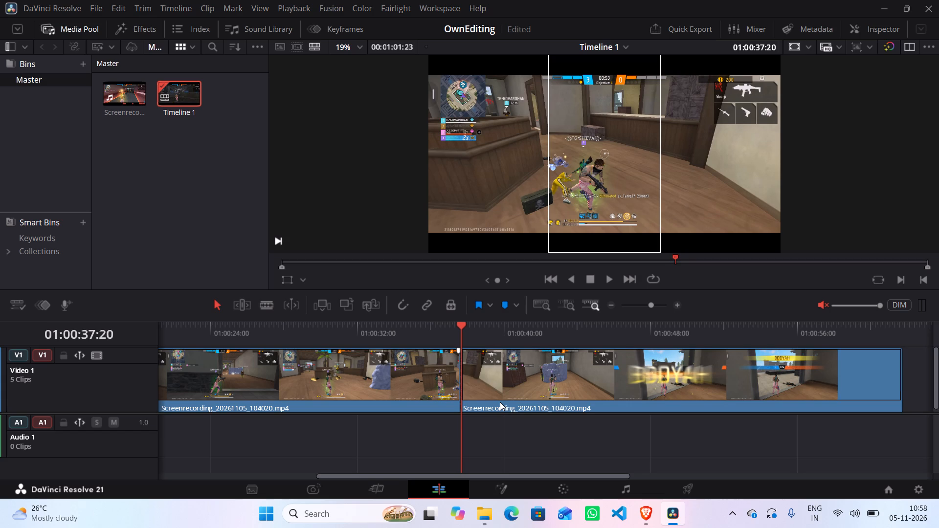
# Step forward through the last clip from 01:00:37:20 to 01:00:48:05, looking for where the next fight begins.
pyautogui.press('Right')
pyautogui.press('Right')
pyautogui.press('Right')
pyautogui.press('Right')
pyautogui.press('Right')
pyautogui.press('Right')
pyautogui.press('Right')
pyautogui.press('Right')
pyautogui.press('Right')
pyautogui.press('Right')
pyautogui.press('Right')
pyautogui.press('Right')
pyautogui.press('Right')
pyautogui.press('Right')
pyautogui.press('Right')
pyautogui.press('Right')
pyautogui.press('Right')
pyautogui.press('Right')
pyautogui.press('Right')
pyautogui.press('Right')
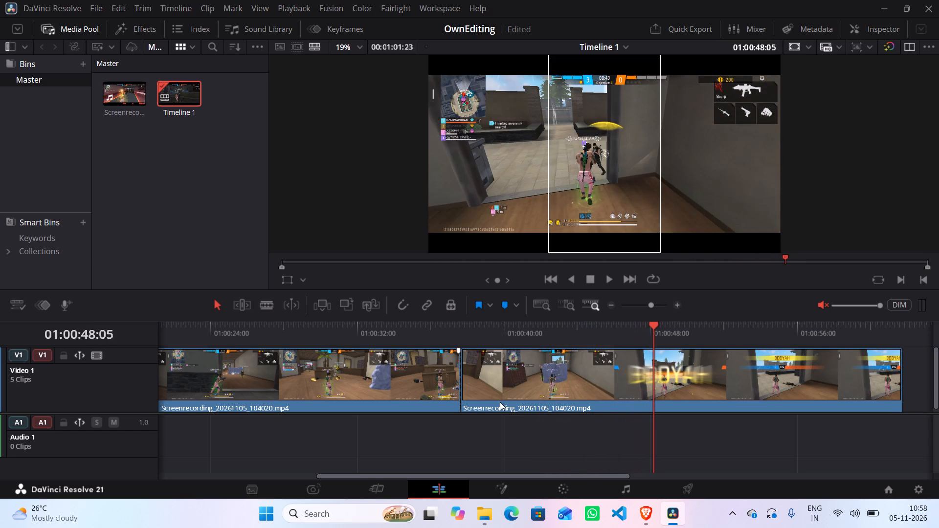
# Step back frame by frame and split the last clip at 01:00:47:15, as the character runs toward the open doorway.
pyautogui.press('Left')
pyautogui.press('Left')
pyautogui.press('Left')
pyautogui.press('Left')
pyautogui.press('Left')
pyautogui.press('Left')
pyautogui.press('Left')
pyautogui.press('Left')
pyautogui.press('Left')
pyautogui.press('Left')
pyautogui.press('Left')
pyautogui.press('Left')
pyautogui.press('Left')
pyautogui.press('Left')
pyautogui.press('Left')
pyautogui.press('Left')
pyautogui.press('Left')
pyautogui.press('Left')
pyautogui.press('Left')
pyautogui.press('Left')
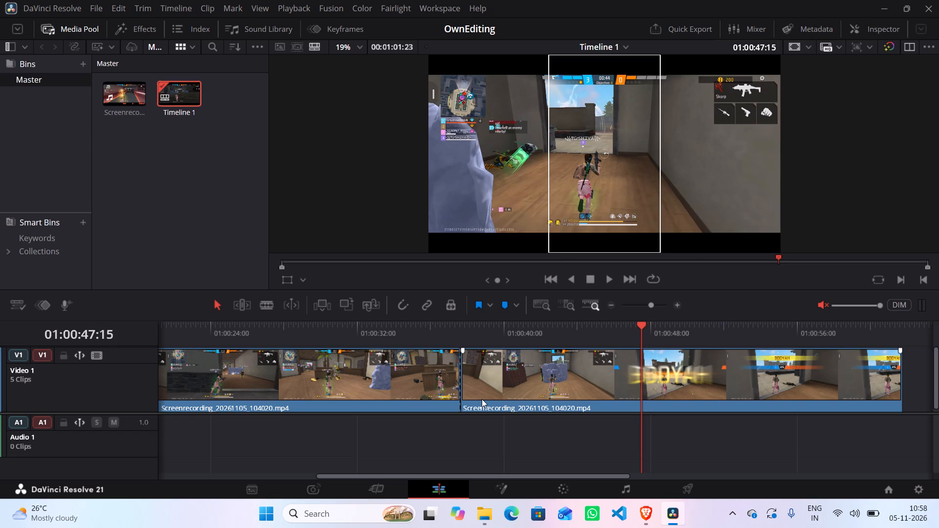
pyautogui.hotkey('ctrl', 'b')
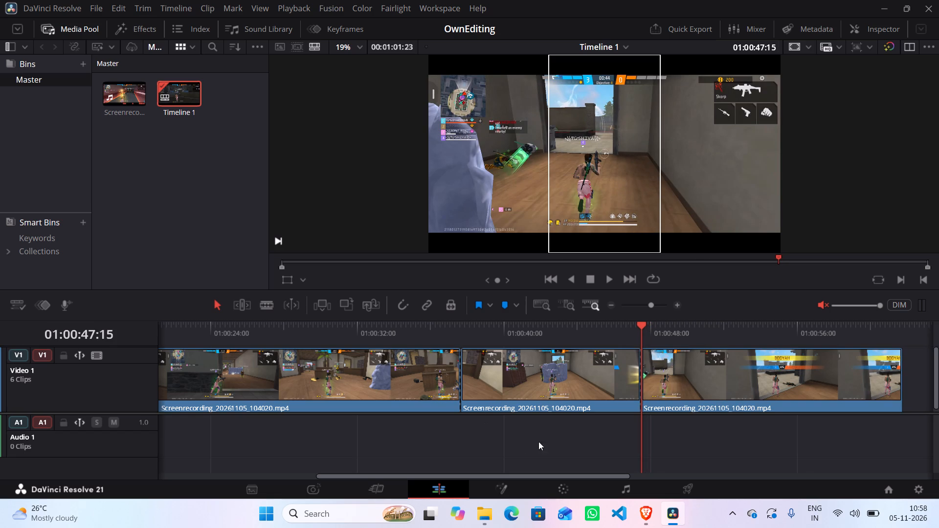
# Delete the clip between 01:00:37:20 and 01:00:47:15 and close the gap so the doorway fight starts at 01:00:37:20.
pyautogui.click(523, 391)
pyautogui.press('BackSpace')
pyautogui.click(529, 380)
pyautogui.press('BackSpace')
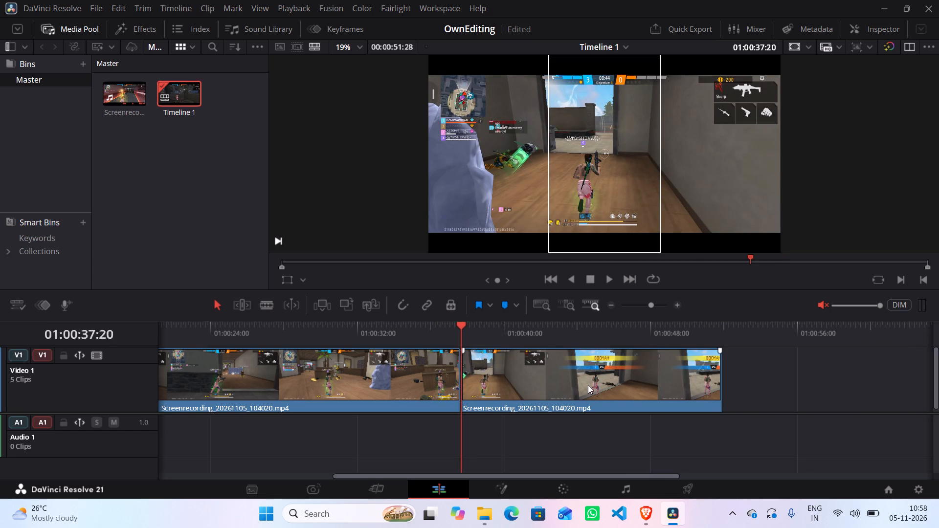
# Play the last clip from 01:00:37:20 to about 01:00:41:10, replay its takedown and return to 01:00:37:19, looking for where the fight ends.
pyautogui.press('space')
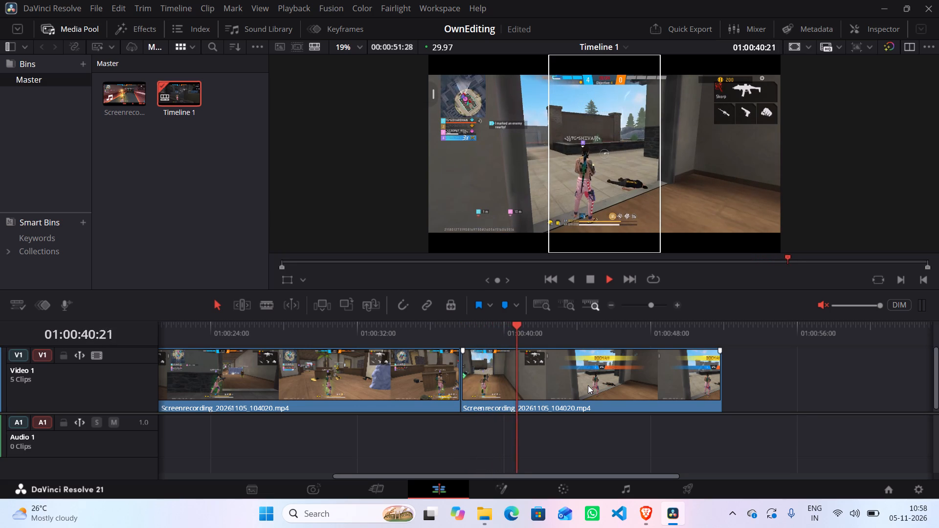
pyautogui.press('space')
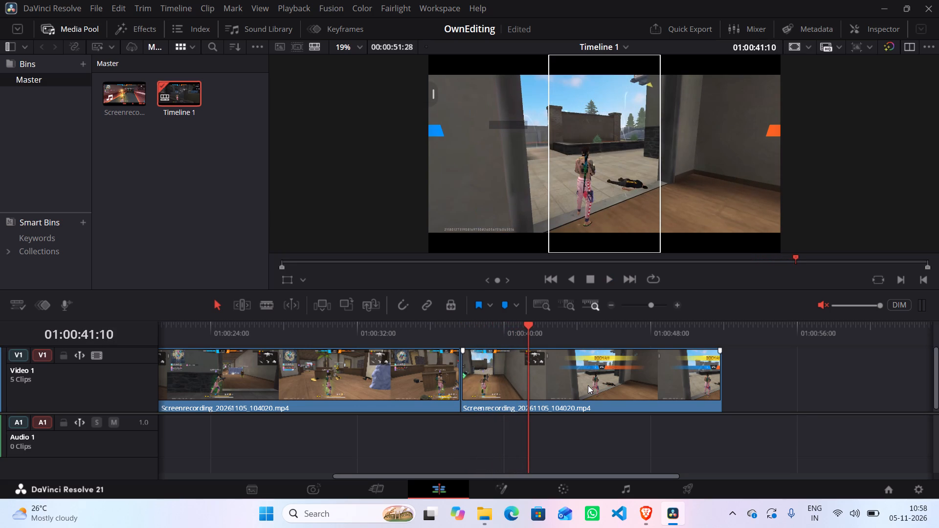
pyautogui.press('Left')
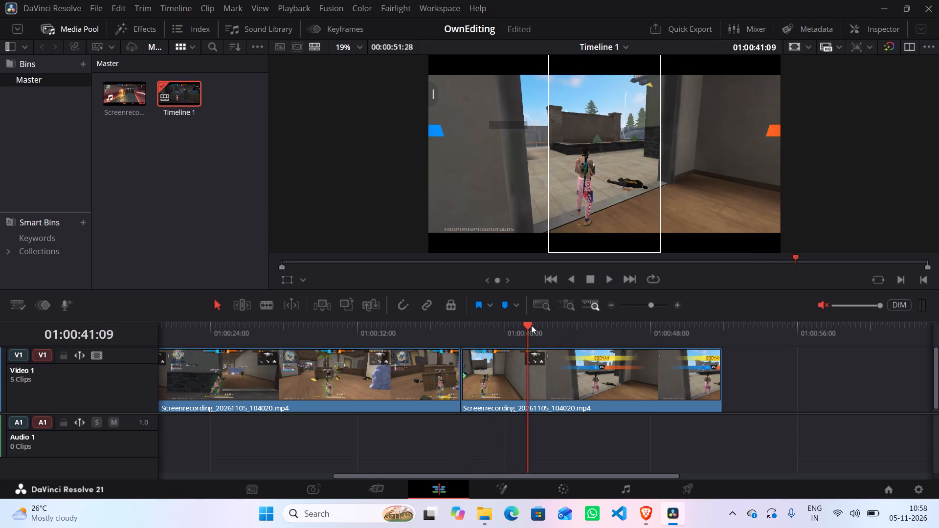
pyautogui.moveTo(529, 323); pyautogui.dragTo(492, 335)
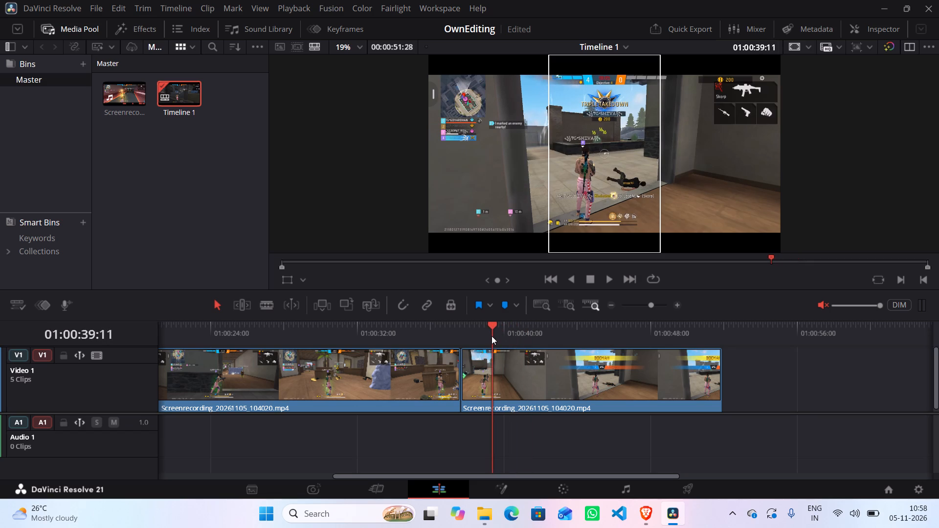
pyautogui.press('space')
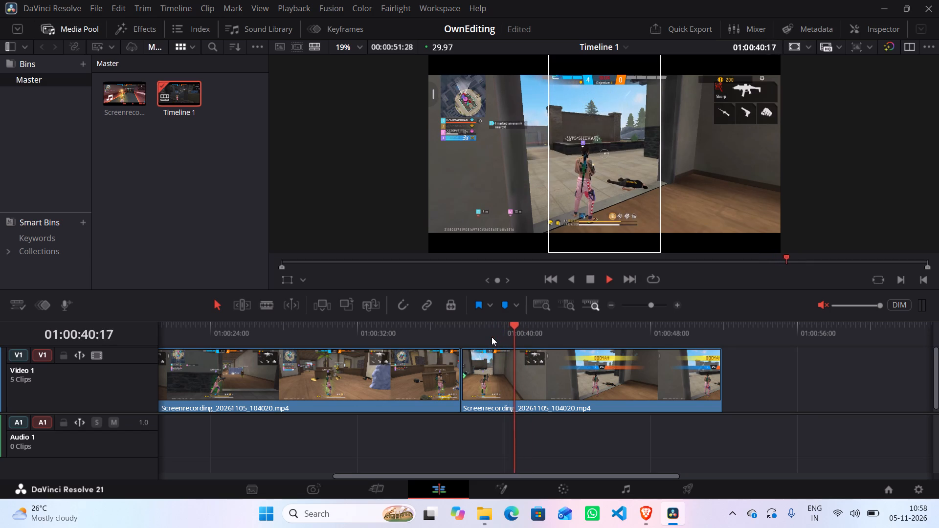
pyautogui.press('space')
pyautogui.moveTo(517, 323); pyautogui.dragTo(505, 328)
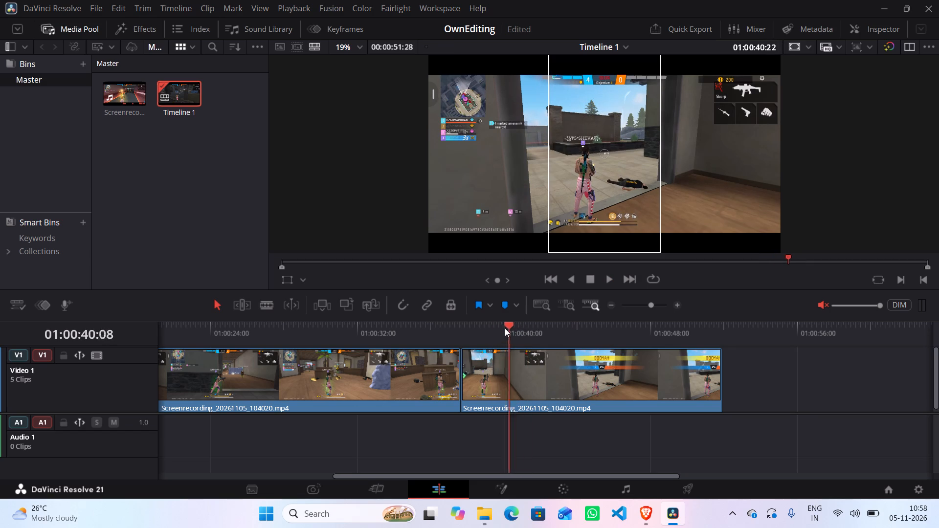
pyautogui.moveTo(505, 328); pyautogui.dragTo(460, 341)
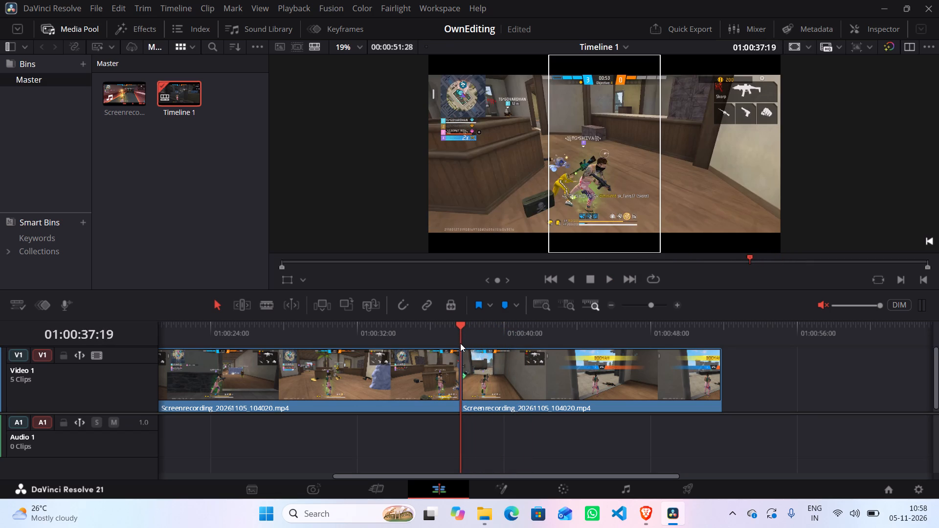
# Advance frame by frame and split the last clip at 01:00:40:06, just after the triple takedown banner fades.
pyautogui.press('Right')
pyautogui.press('Right')
pyautogui.press('Right')
pyautogui.press('Right')
pyautogui.press('Right')
pyautogui.press('Right')
pyautogui.press('Right')
pyautogui.press('Right')
pyautogui.press('Right')
pyautogui.press('Right')
pyautogui.press('Right')
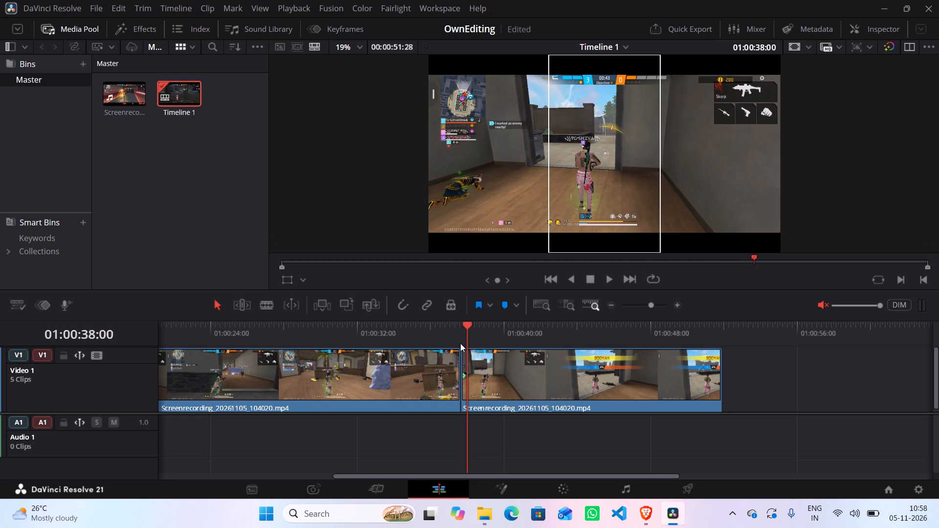
pyautogui.press('Right')
pyautogui.press('Right')
pyautogui.press('Right')
pyautogui.press('Right')
pyautogui.press('Right')
pyautogui.press('Right')
pyautogui.press('Right')
pyautogui.press('Right')
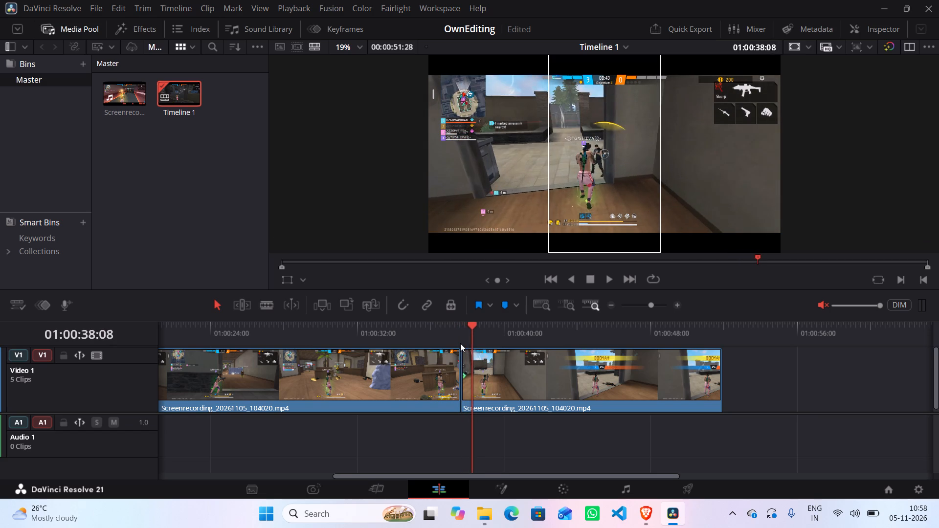
pyautogui.press('Right')
pyautogui.press('Right')
pyautogui.press('Right')
pyautogui.press('Right')
pyautogui.press('Right')
pyautogui.press('Right')
pyautogui.press('Right')
pyautogui.press('Right')
pyautogui.press('Right')
pyautogui.press('Right')
pyautogui.press('Right')
pyautogui.press('Right')
pyautogui.press('Right')
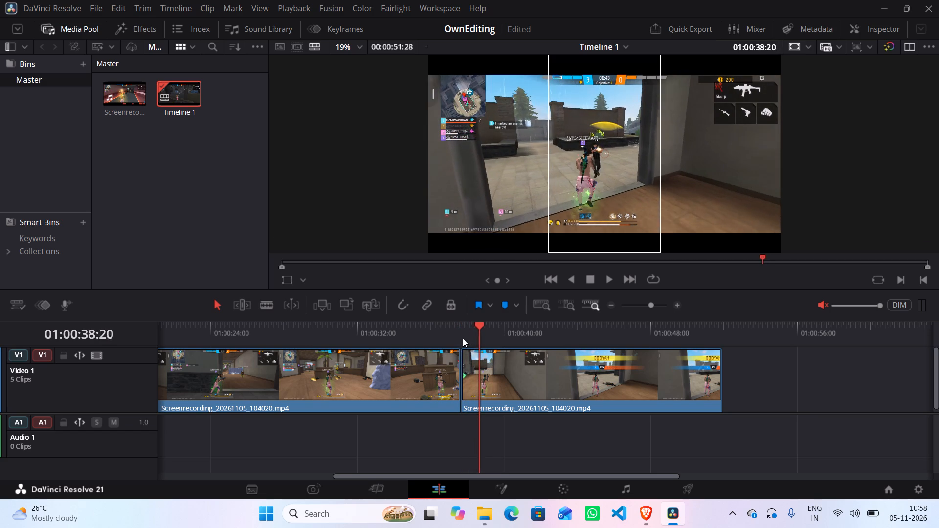
pyautogui.press('Right')
pyautogui.press('Right')
pyautogui.press('Right')
pyautogui.press('Right')
pyautogui.press('Right')
pyautogui.press('Right')
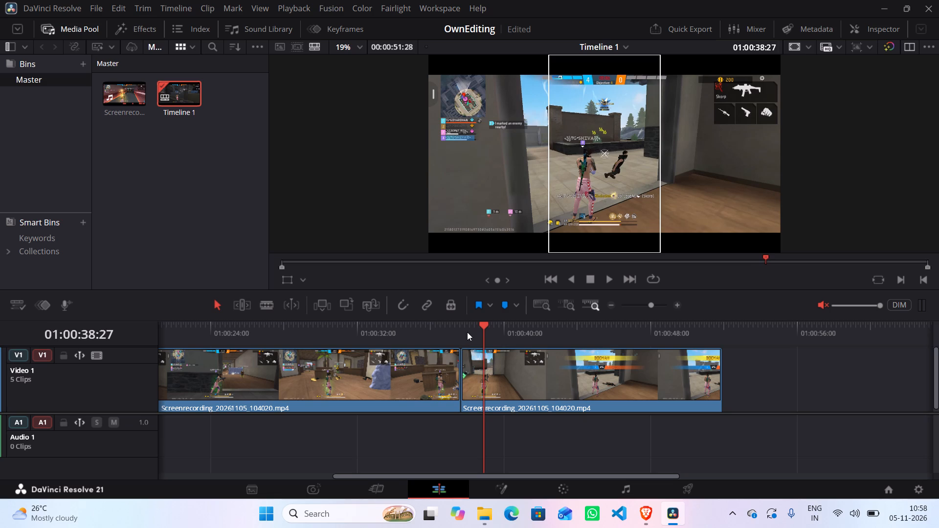
pyautogui.press('Right')
pyautogui.press('Right')
pyautogui.press('Right')
pyautogui.press('Right')
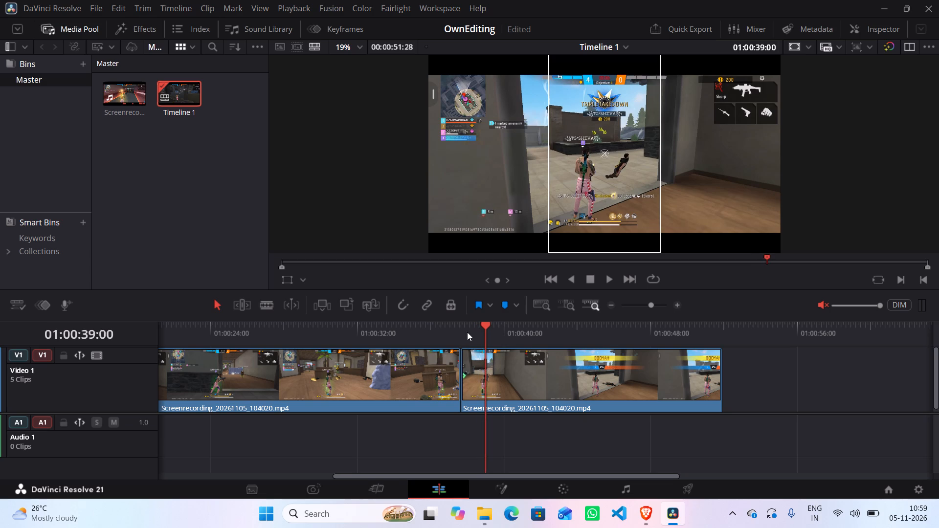
pyautogui.press('Right')
pyautogui.press('Right')
pyautogui.press('Right')
pyautogui.press('Right')
pyautogui.press('Right')
pyautogui.press('Right')
pyautogui.press('Right')
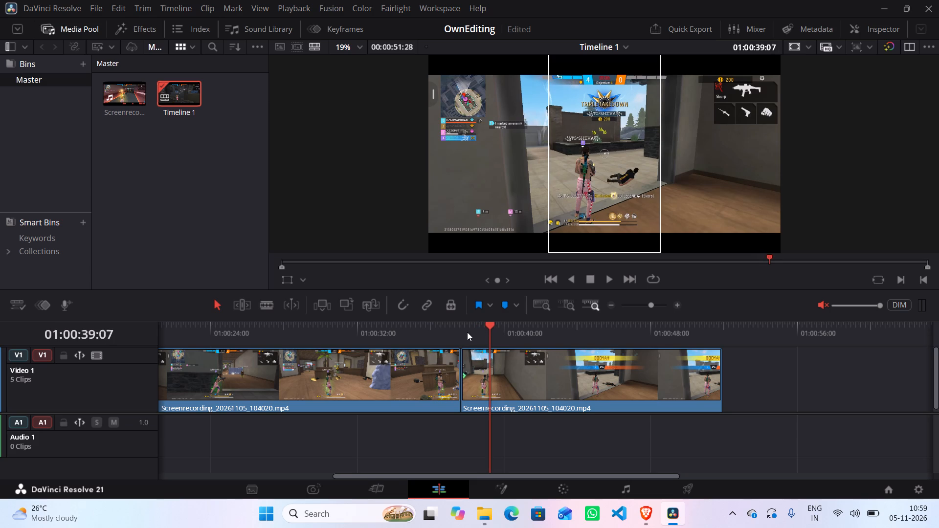
pyautogui.press('Right')
pyautogui.press('Right')
pyautogui.press('Right')
pyautogui.press('Right')
pyautogui.press('Right')
pyautogui.press('Right')
pyautogui.press('Right')
pyautogui.press('Right')
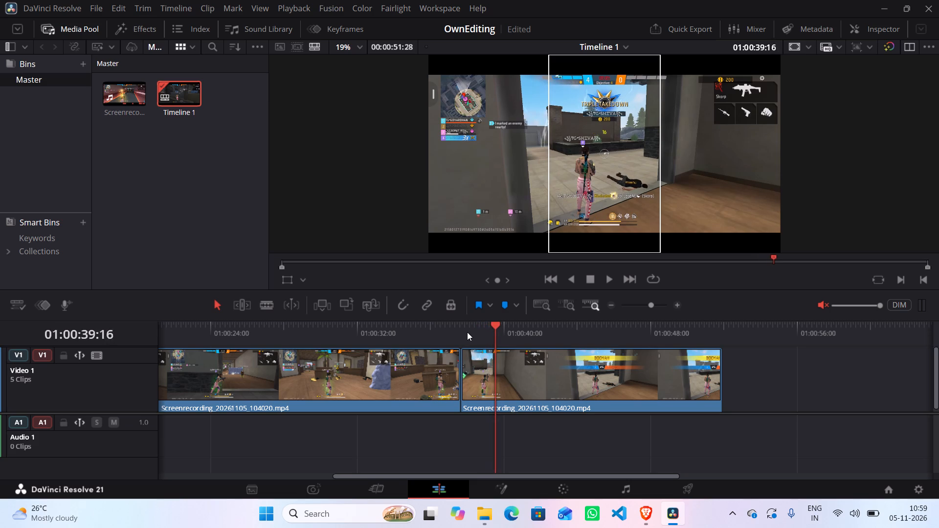
pyautogui.press('Right')
pyautogui.press('Right')
pyautogui.press('Right')
pyautogui.press('Right')
pyautogui.press('Right')
pyautogui.press('Right')
pyautogui.press('Right')
pyautogui.press('Right')
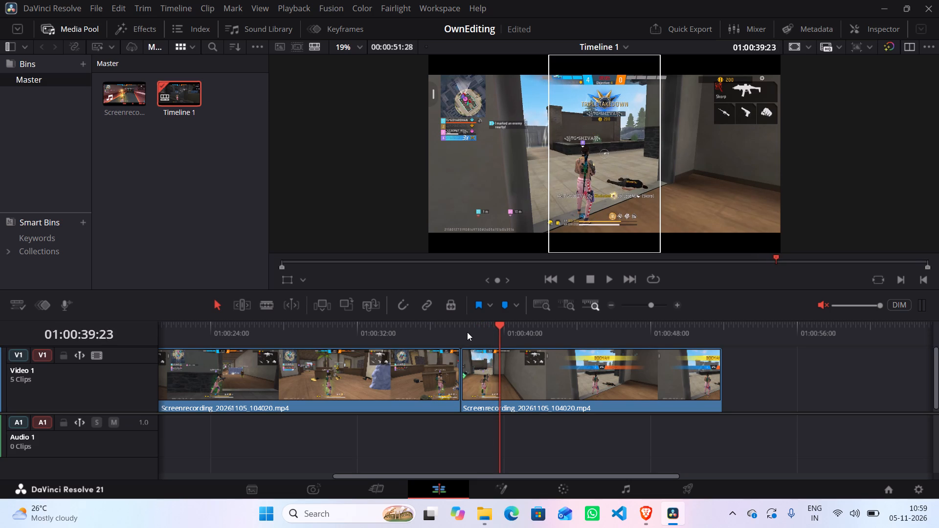
pyautogui.press('Right')
pyautogui.press('Right')
pyautogui.press('Right')
pyautogui.press('Right')
pyautogui.press('Right')
pyautogui.press('Right')
pyautogui.press('Right')
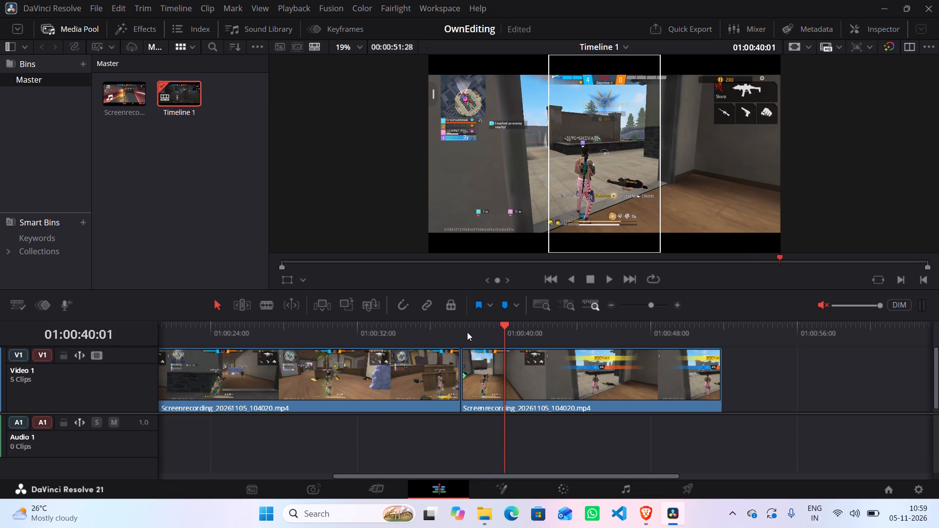
pyautogui.press('Right')
pyautogui.press('Right')
pyautogui.press('Right')
pyautogui.press('Right')
pyautogui.press('Right')
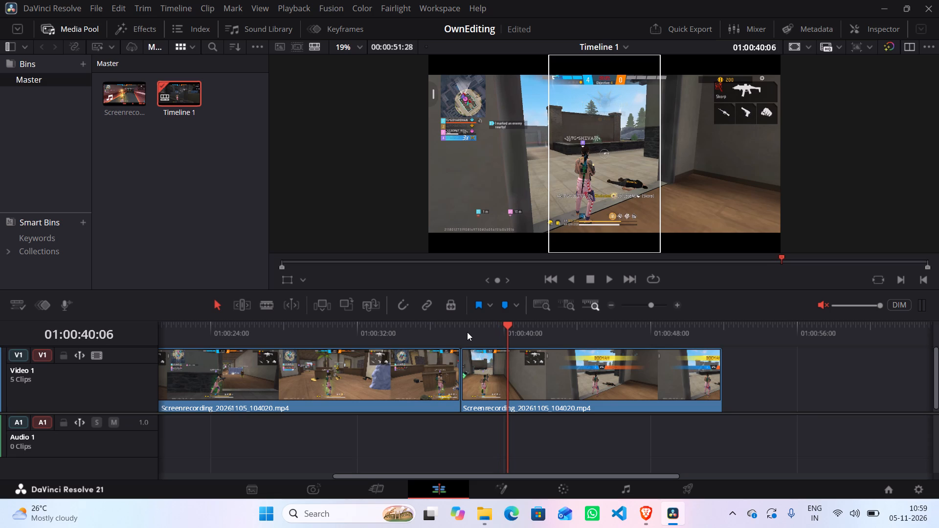
pyautogui.hotkey('ctrl', 'b')
# Delete the remaining clip after 01:00:40:06 so the timeline ends with the triple takedown.
pyautogui.click(580, 388)
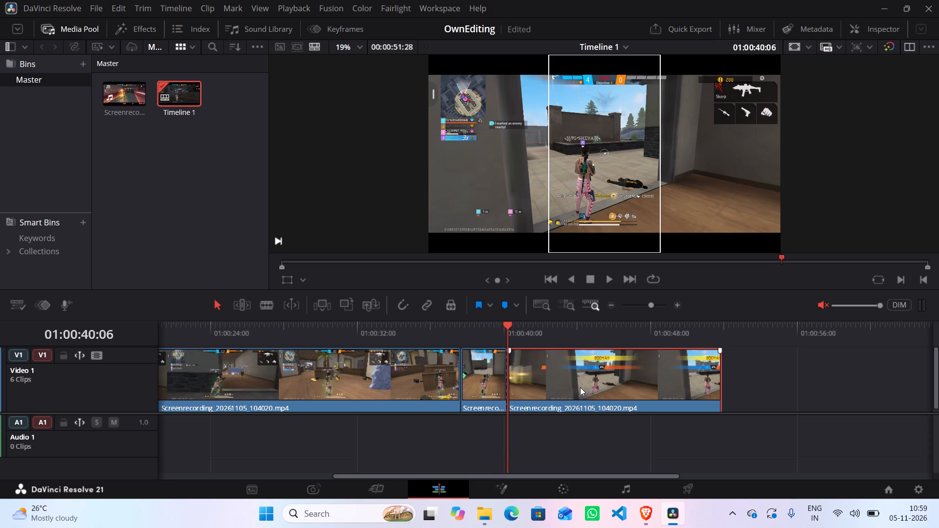
pyautogui.press('BackSpace')
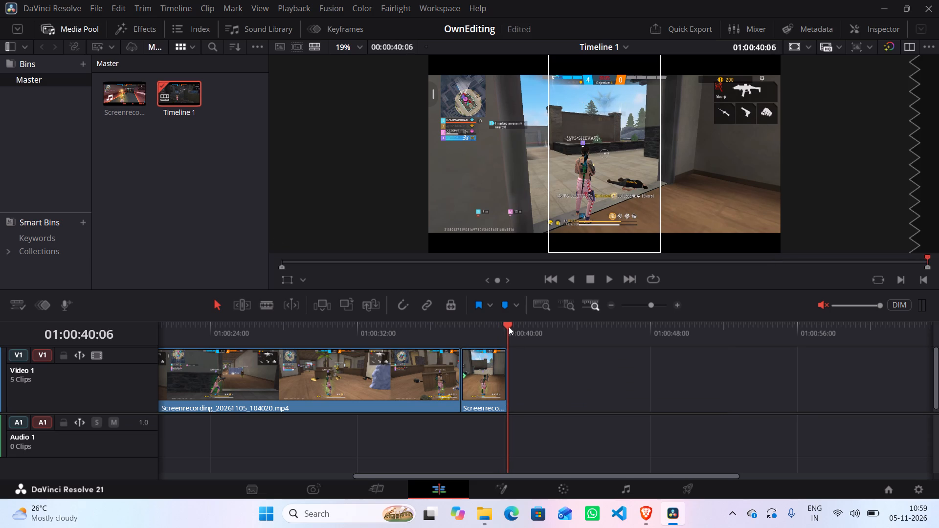
# Return the playhead to the start of the timeline at 01:00:00:00.
pyautogui.moveTo(509, 326); pyautogui.dragTo(0, 297)
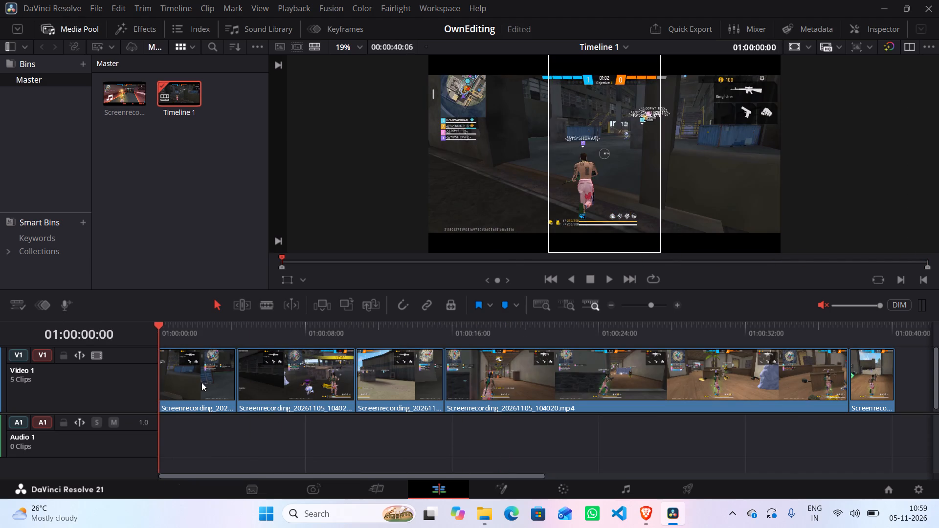
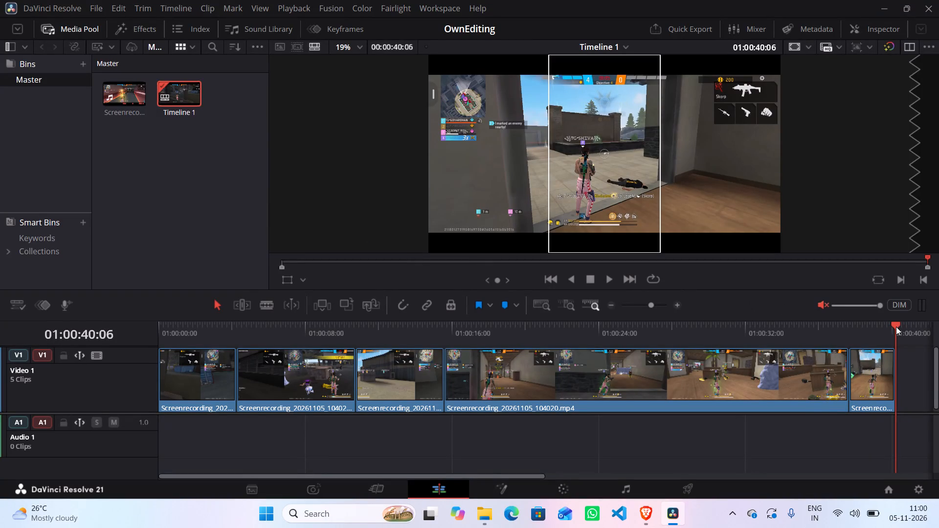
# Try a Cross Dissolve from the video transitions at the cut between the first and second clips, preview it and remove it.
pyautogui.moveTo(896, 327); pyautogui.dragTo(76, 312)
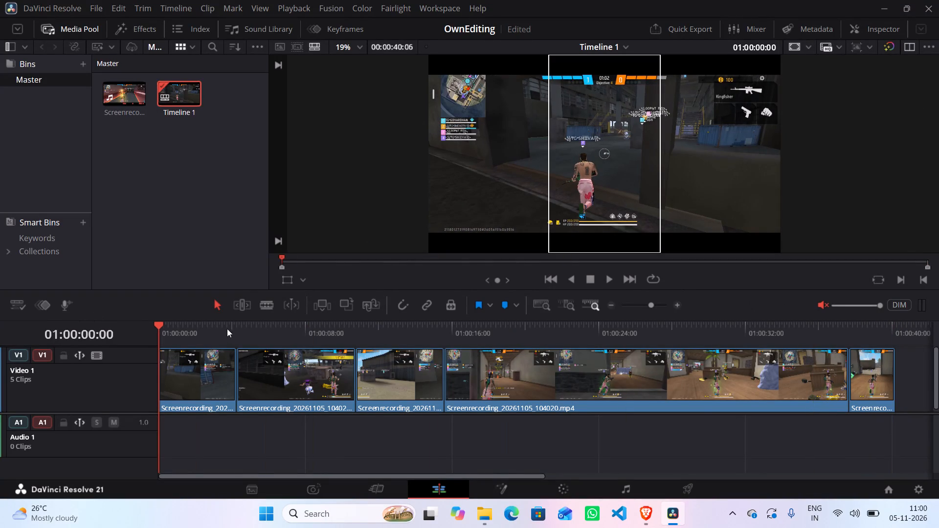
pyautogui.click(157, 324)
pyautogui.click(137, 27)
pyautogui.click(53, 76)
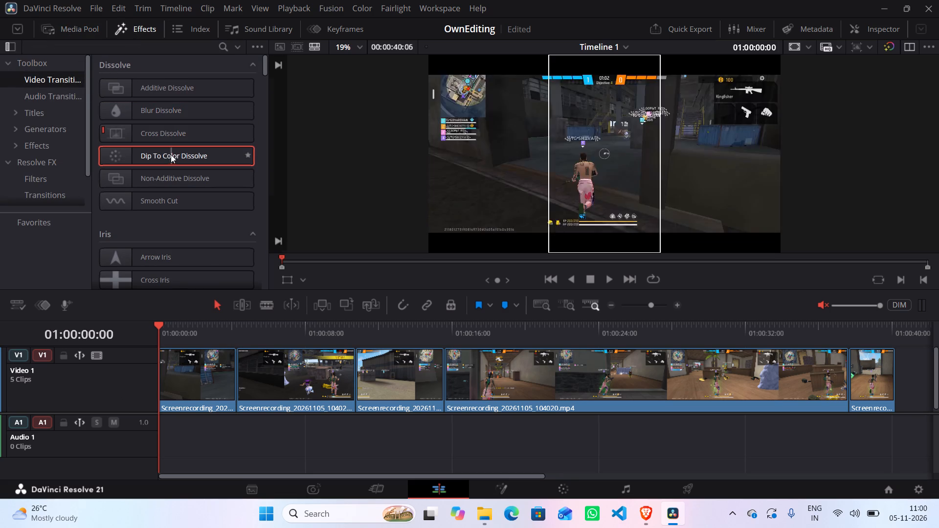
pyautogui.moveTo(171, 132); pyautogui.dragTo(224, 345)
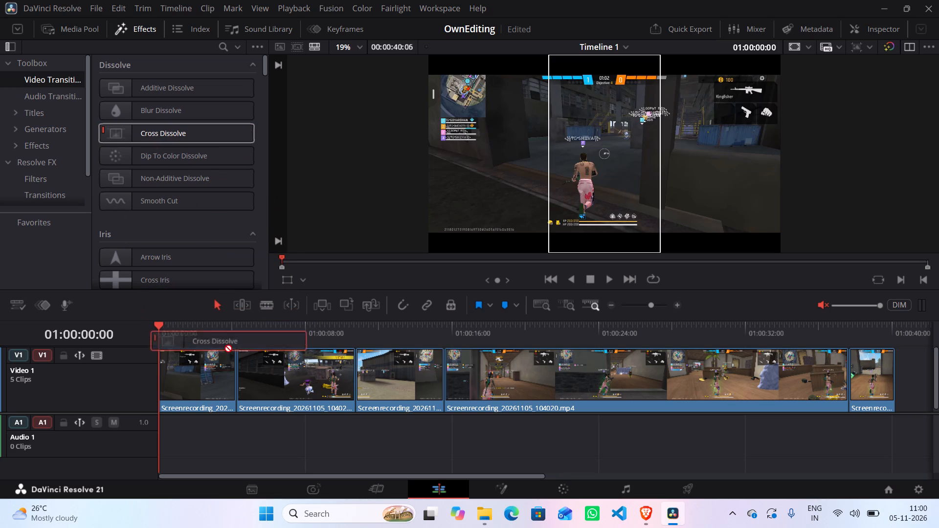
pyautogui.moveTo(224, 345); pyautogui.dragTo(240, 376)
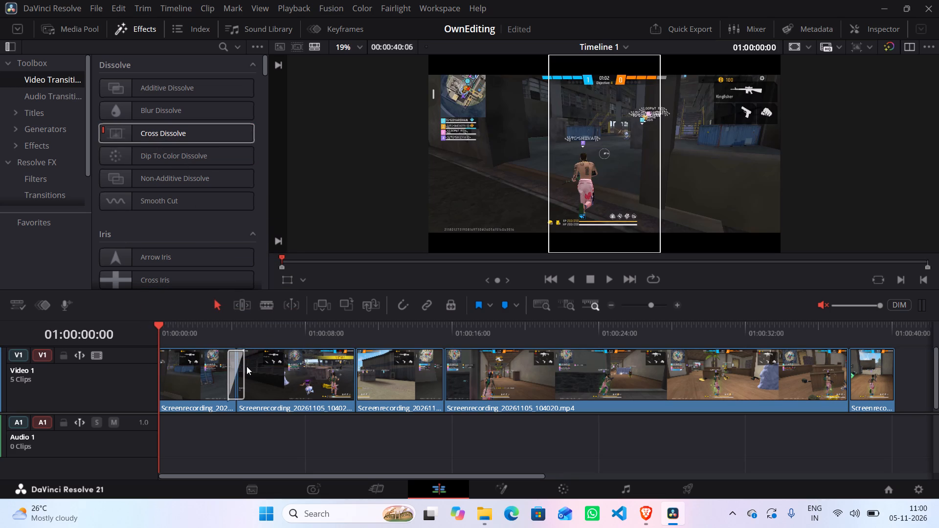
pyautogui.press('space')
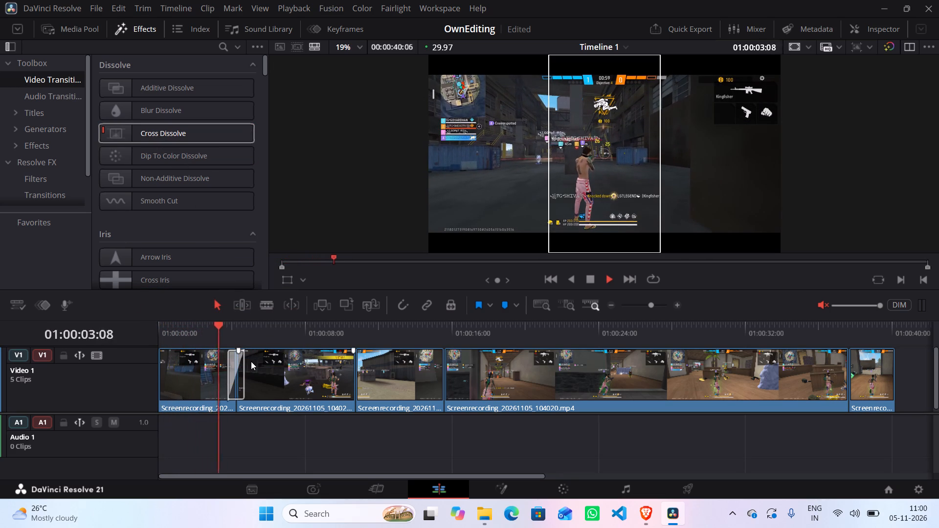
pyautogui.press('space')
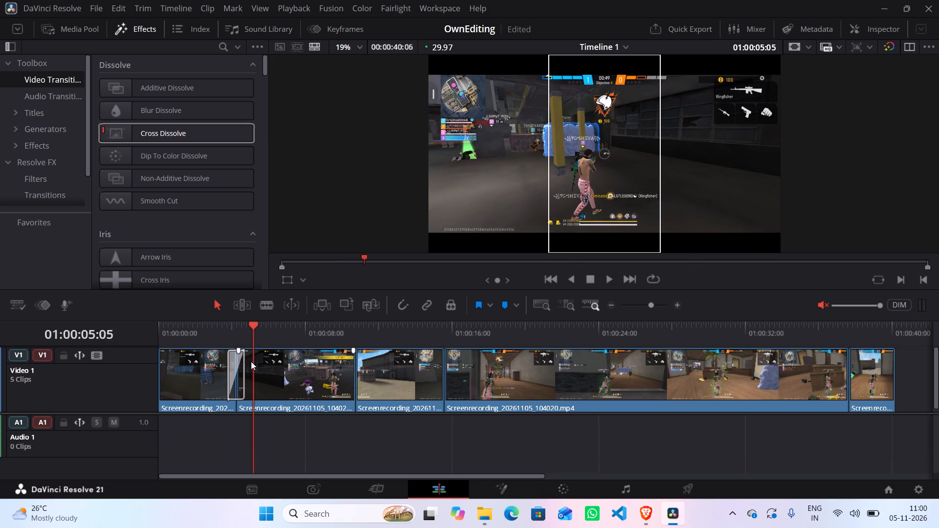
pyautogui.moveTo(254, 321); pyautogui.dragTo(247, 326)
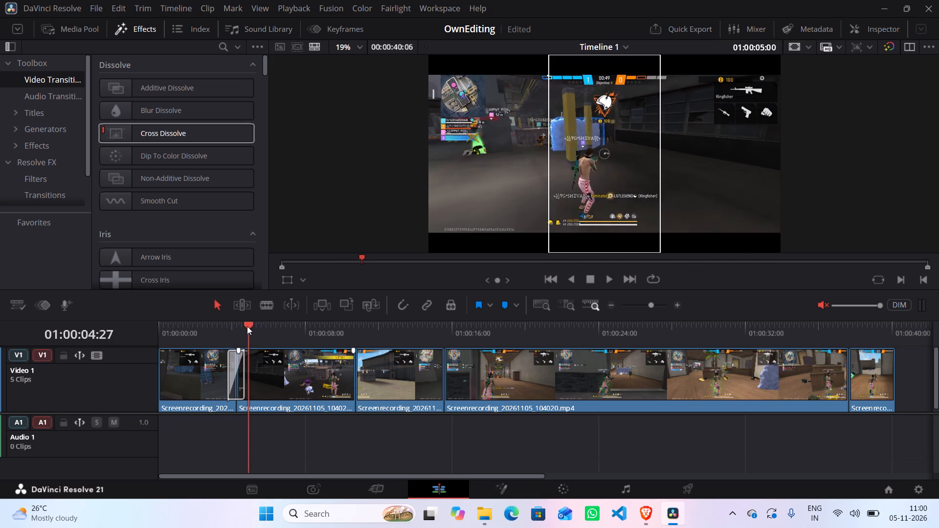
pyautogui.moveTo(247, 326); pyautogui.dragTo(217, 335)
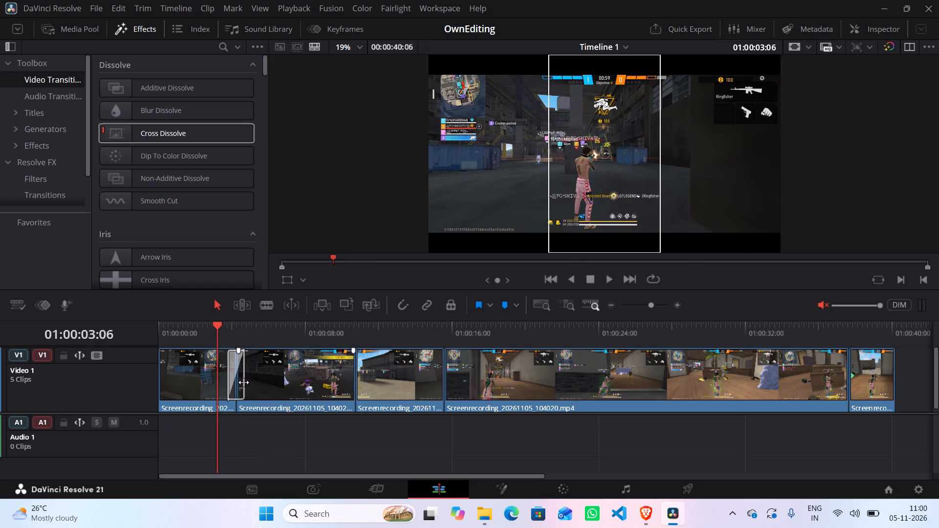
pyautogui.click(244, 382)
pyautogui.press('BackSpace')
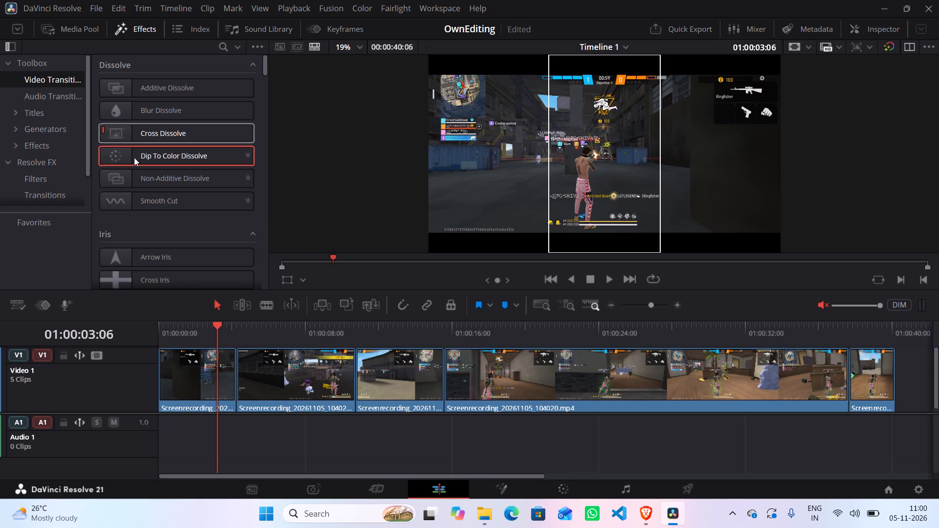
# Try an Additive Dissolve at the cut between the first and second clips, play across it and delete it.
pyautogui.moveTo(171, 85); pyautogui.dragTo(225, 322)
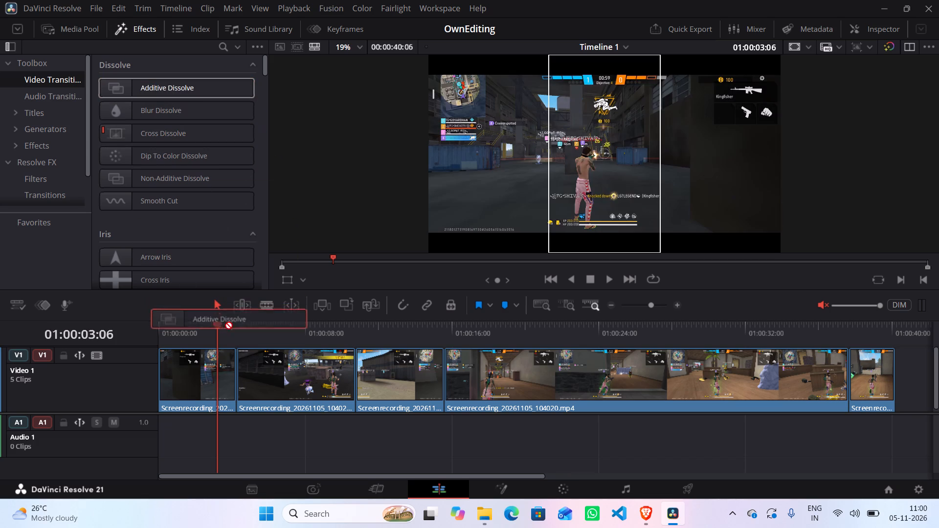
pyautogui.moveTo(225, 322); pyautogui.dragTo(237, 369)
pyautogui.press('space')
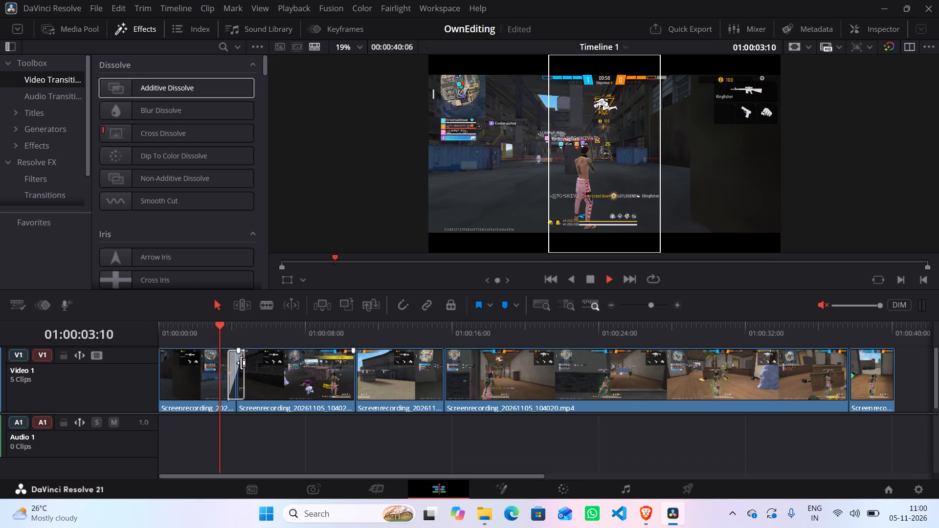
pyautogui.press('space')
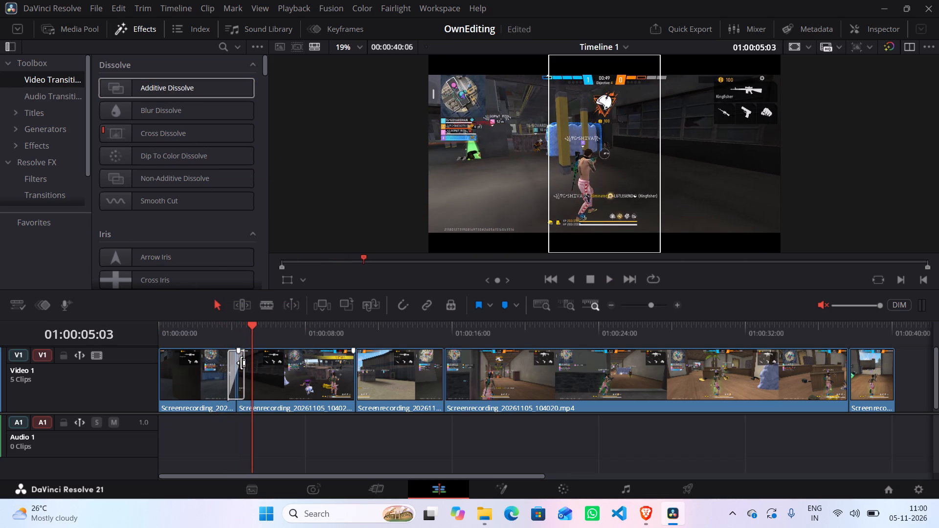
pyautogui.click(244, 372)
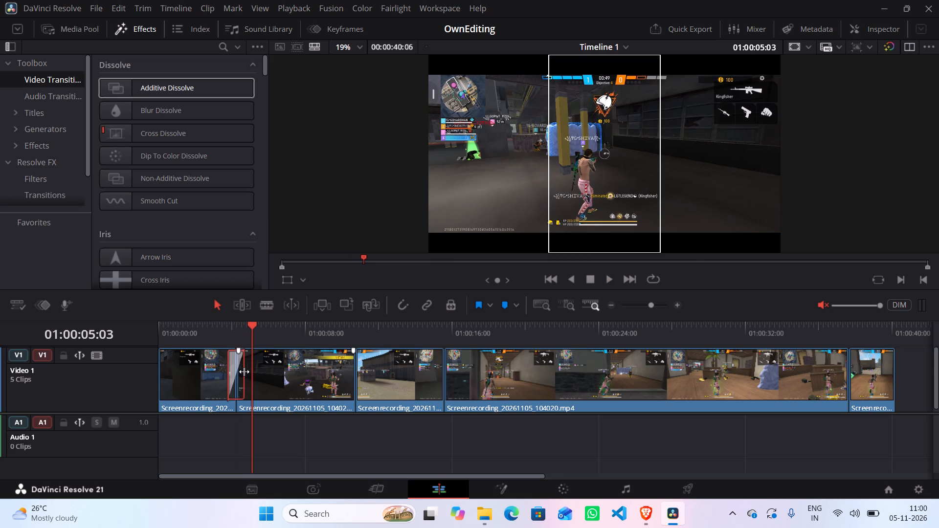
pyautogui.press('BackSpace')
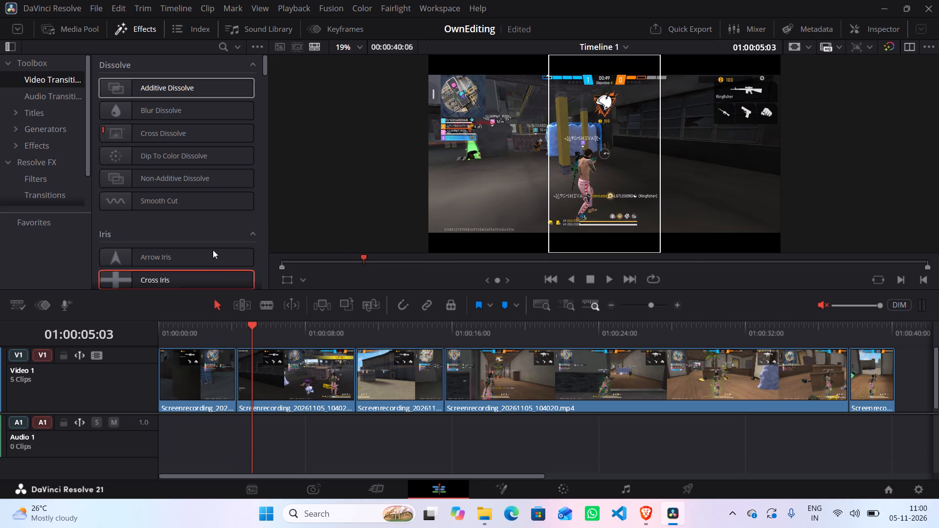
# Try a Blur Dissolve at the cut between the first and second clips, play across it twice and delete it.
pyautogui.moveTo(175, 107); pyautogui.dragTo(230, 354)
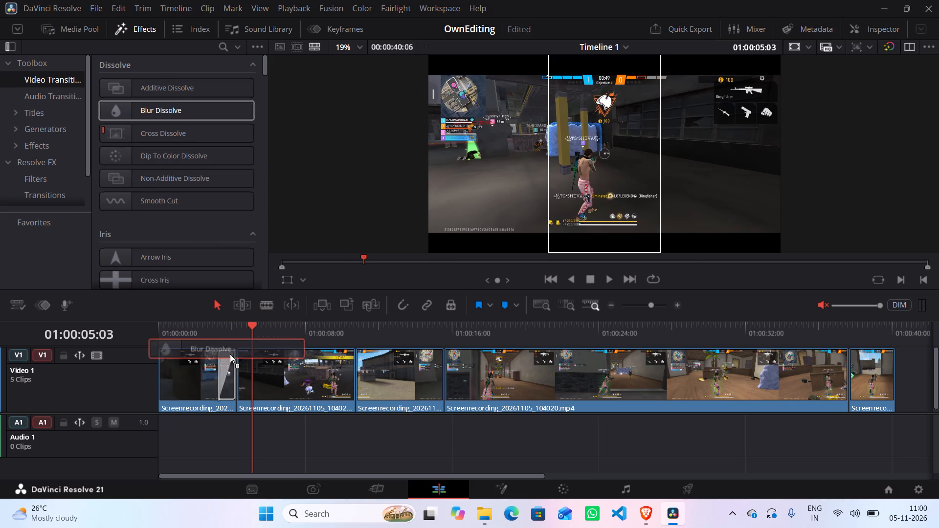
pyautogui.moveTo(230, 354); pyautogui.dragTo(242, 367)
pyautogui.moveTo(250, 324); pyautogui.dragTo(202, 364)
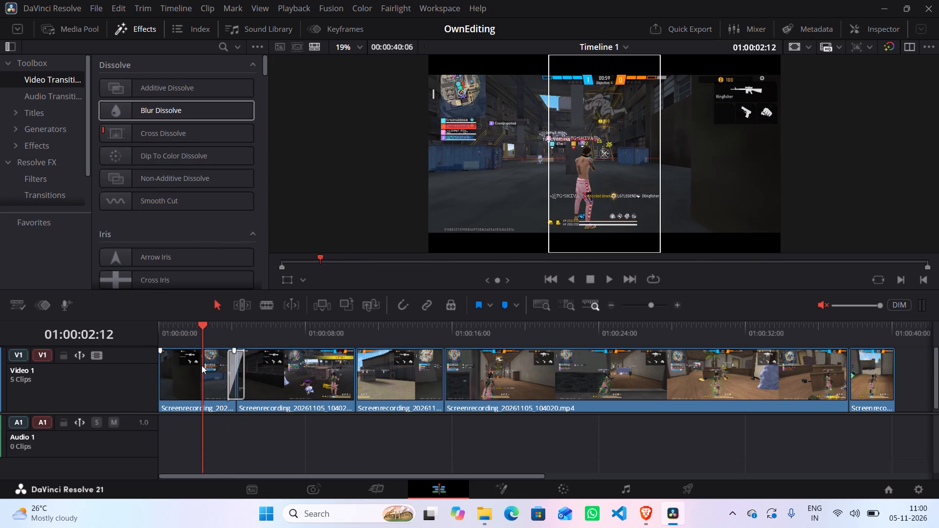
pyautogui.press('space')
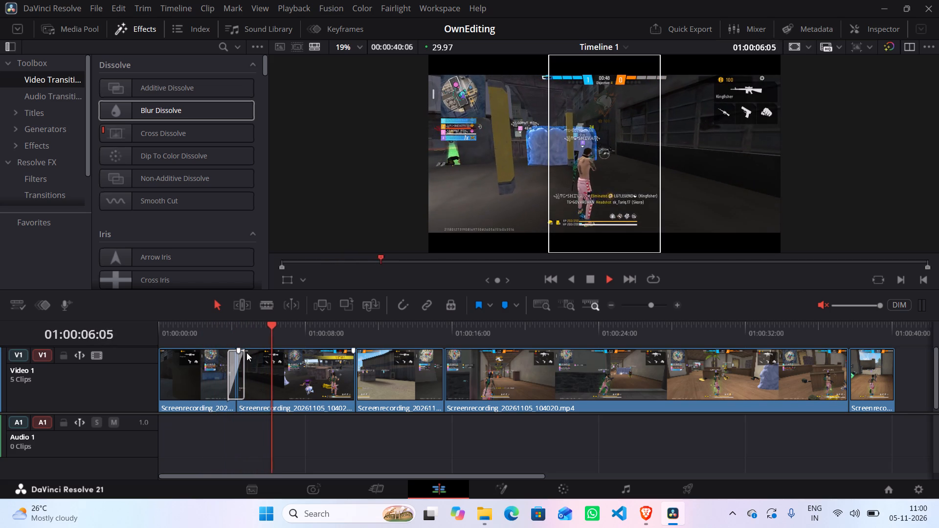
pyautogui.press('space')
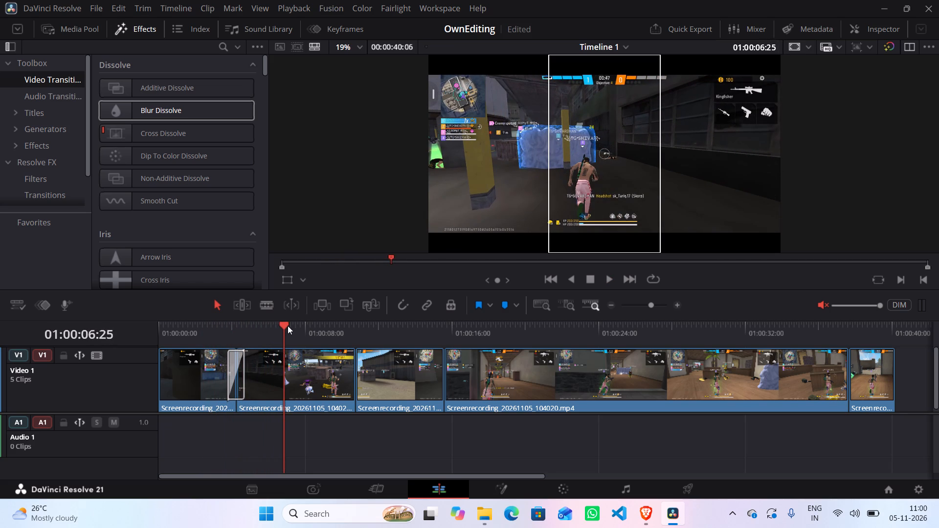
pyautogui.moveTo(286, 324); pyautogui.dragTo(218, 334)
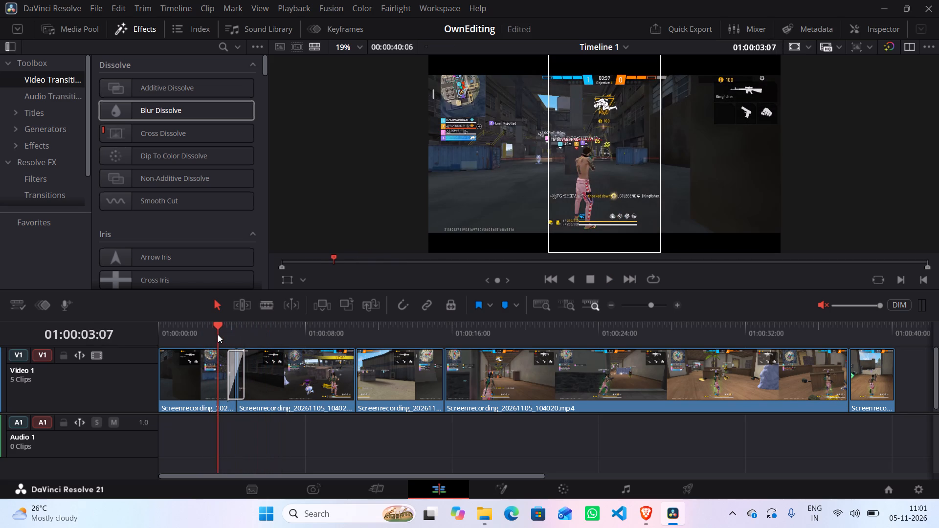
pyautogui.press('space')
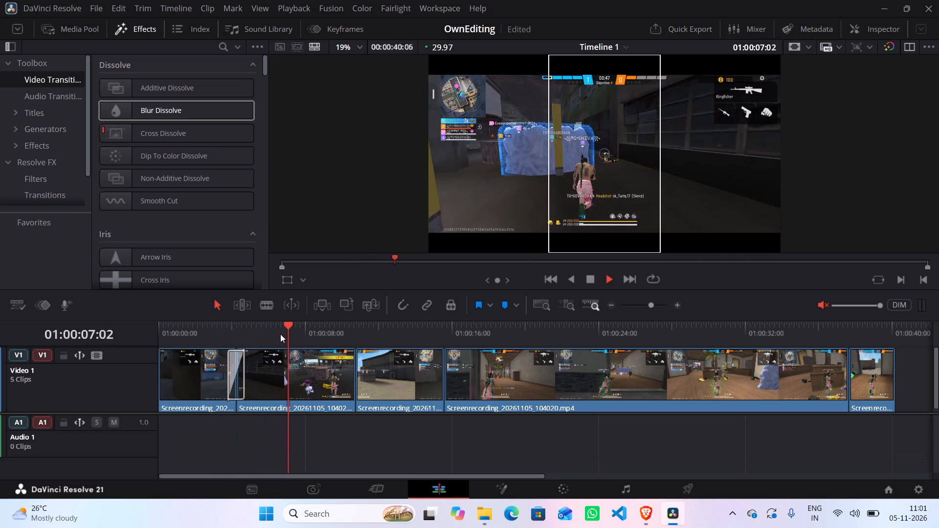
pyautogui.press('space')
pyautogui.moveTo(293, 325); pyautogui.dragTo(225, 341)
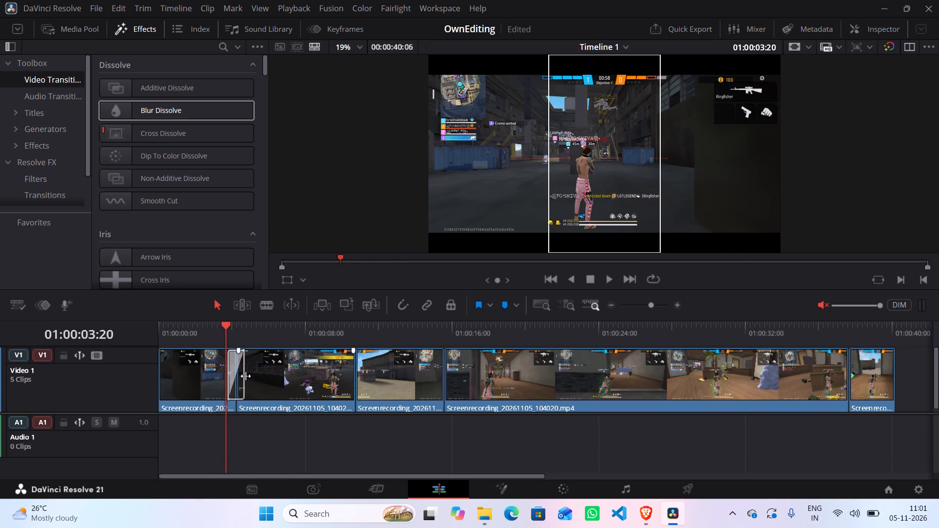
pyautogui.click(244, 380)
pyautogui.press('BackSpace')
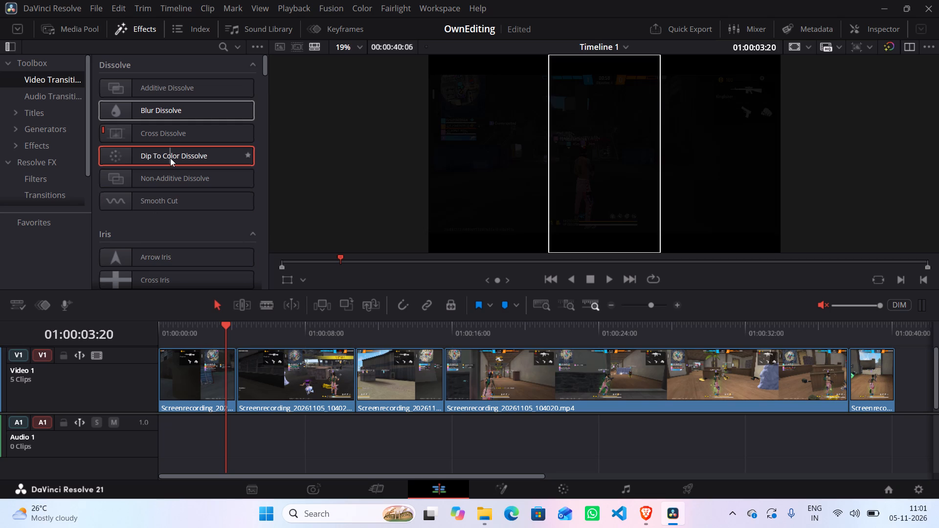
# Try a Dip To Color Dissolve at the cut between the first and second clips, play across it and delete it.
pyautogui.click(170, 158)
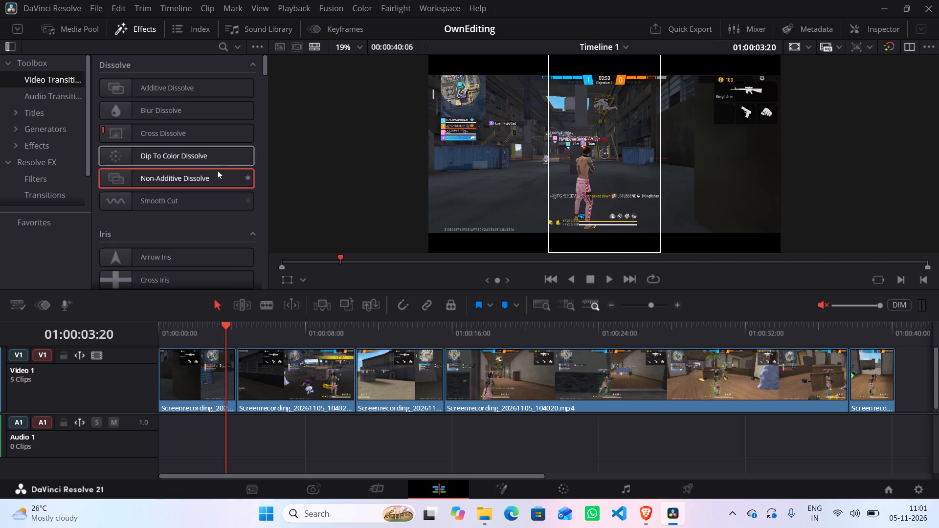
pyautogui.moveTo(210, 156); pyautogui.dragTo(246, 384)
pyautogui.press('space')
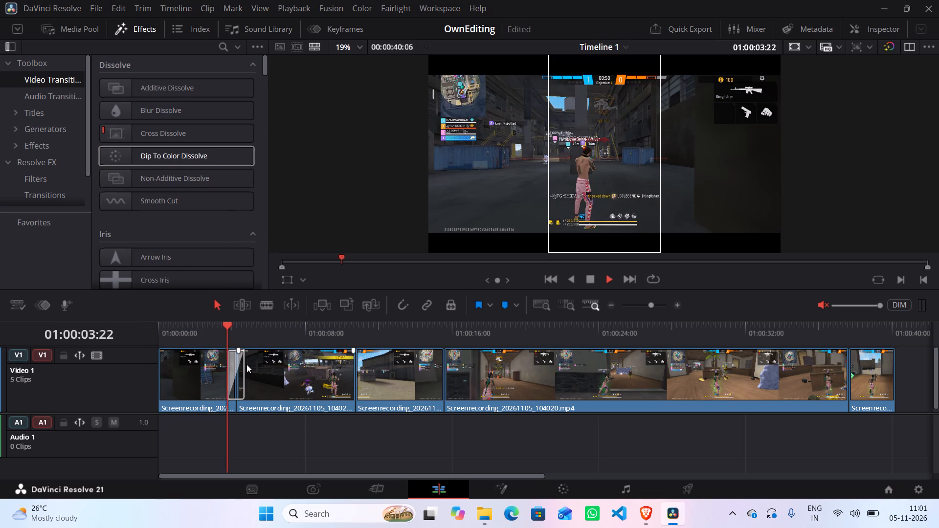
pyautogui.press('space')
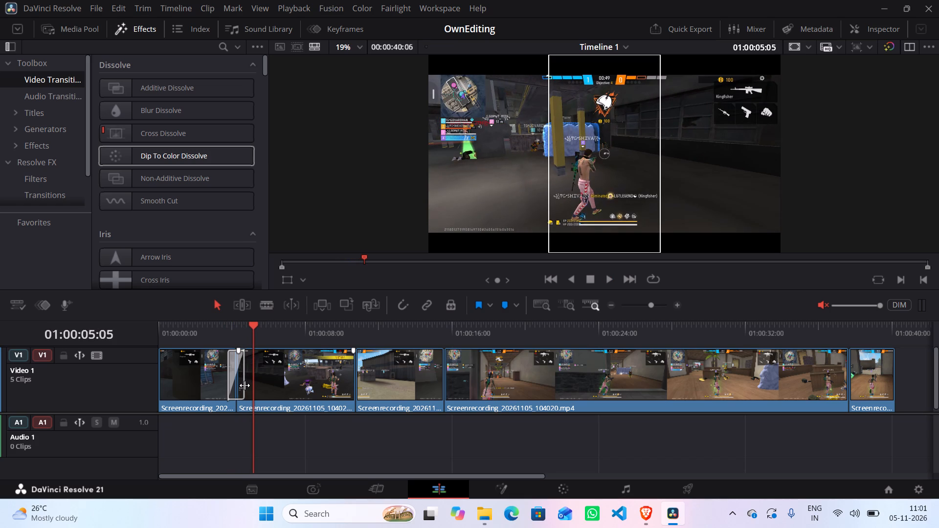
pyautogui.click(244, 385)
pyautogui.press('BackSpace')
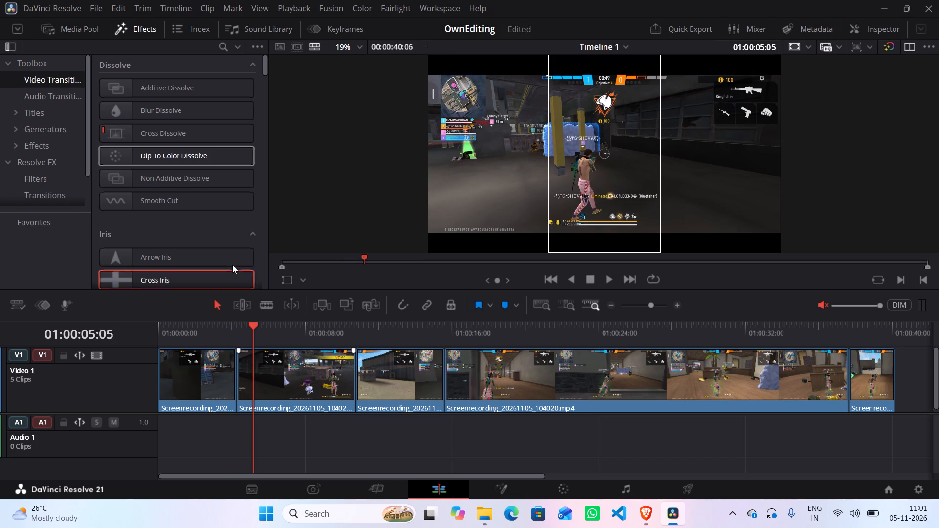
# Apply a Cross Dissolve between the first and second clips and play from about 01:00:01:22 into the third clip.
pyautogui.moveTo(249, 324); pyautogui.dragTo(190, 345)
pyautogui.moveTo(163, 128); pyautogui.dragTo(234, 327)
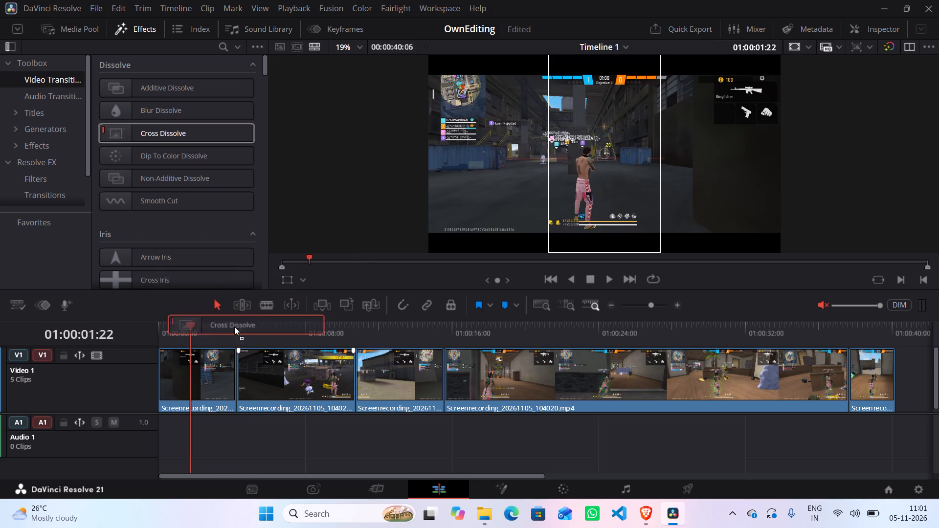
pyautogui.moveTo(234, 327); pyautogui.dragTo(234, 364)
pyautogui.press('space')
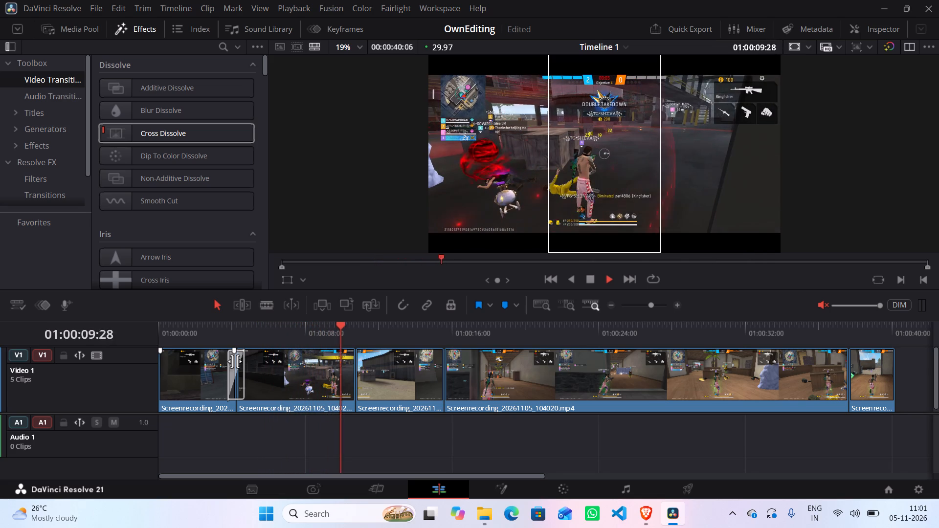
pyautogui.press('space')
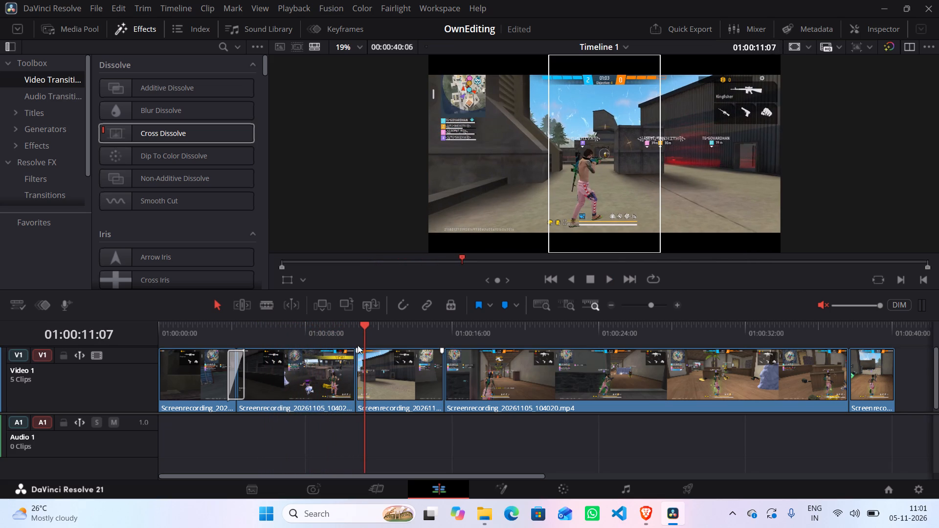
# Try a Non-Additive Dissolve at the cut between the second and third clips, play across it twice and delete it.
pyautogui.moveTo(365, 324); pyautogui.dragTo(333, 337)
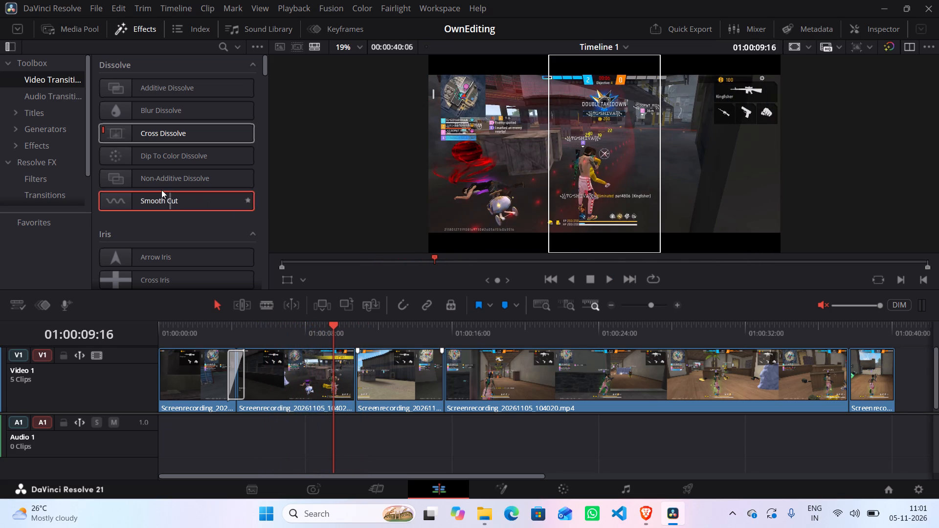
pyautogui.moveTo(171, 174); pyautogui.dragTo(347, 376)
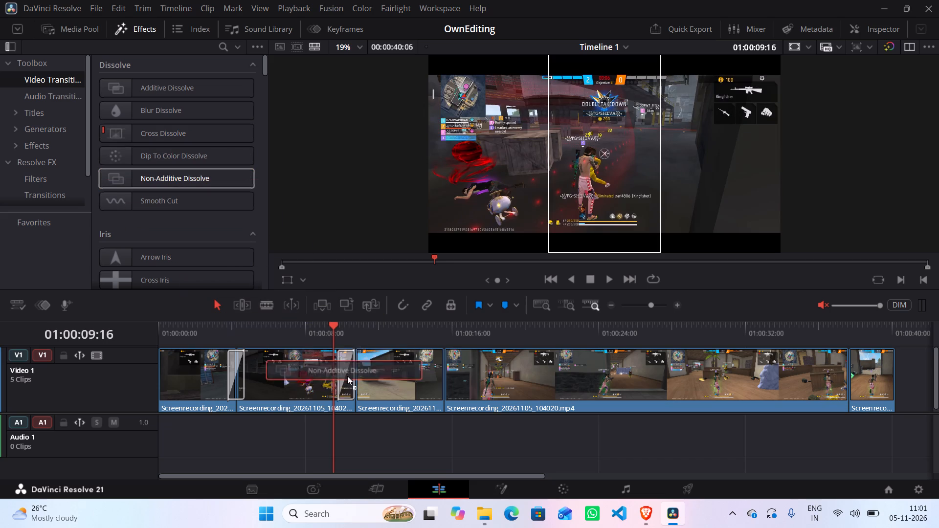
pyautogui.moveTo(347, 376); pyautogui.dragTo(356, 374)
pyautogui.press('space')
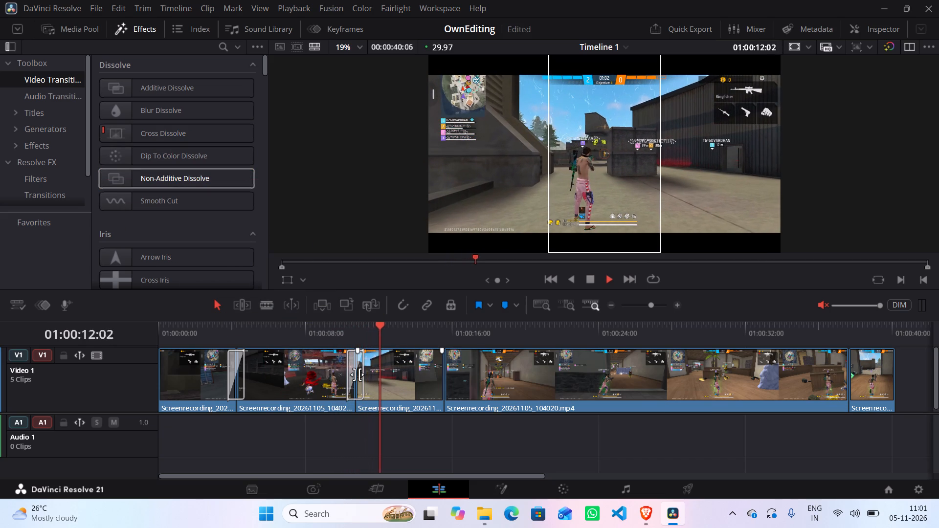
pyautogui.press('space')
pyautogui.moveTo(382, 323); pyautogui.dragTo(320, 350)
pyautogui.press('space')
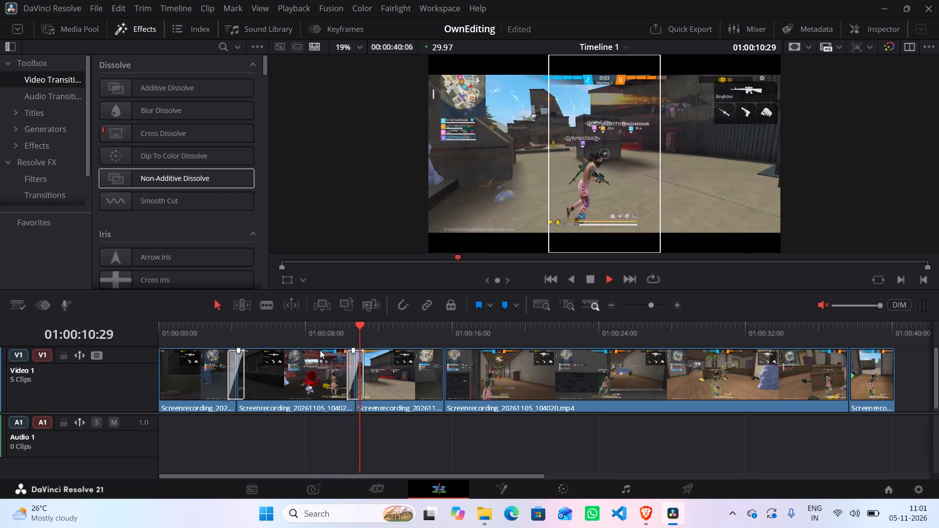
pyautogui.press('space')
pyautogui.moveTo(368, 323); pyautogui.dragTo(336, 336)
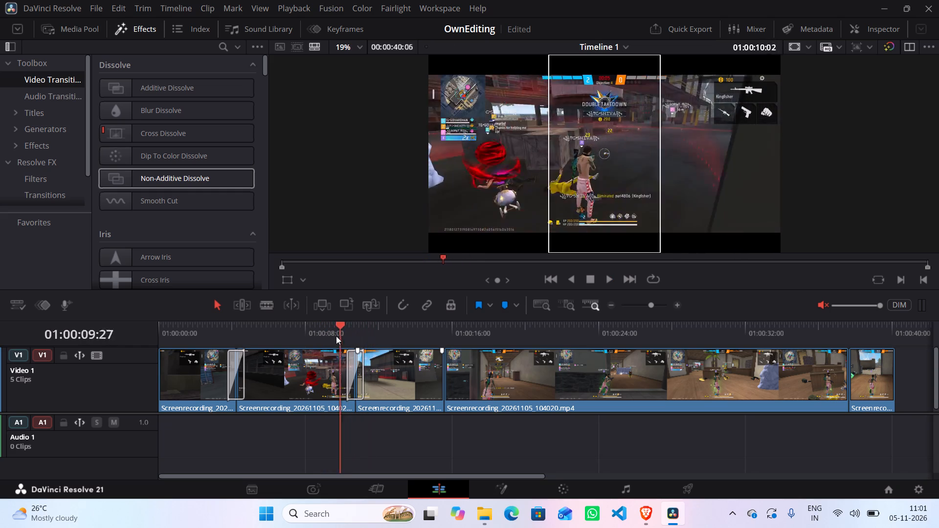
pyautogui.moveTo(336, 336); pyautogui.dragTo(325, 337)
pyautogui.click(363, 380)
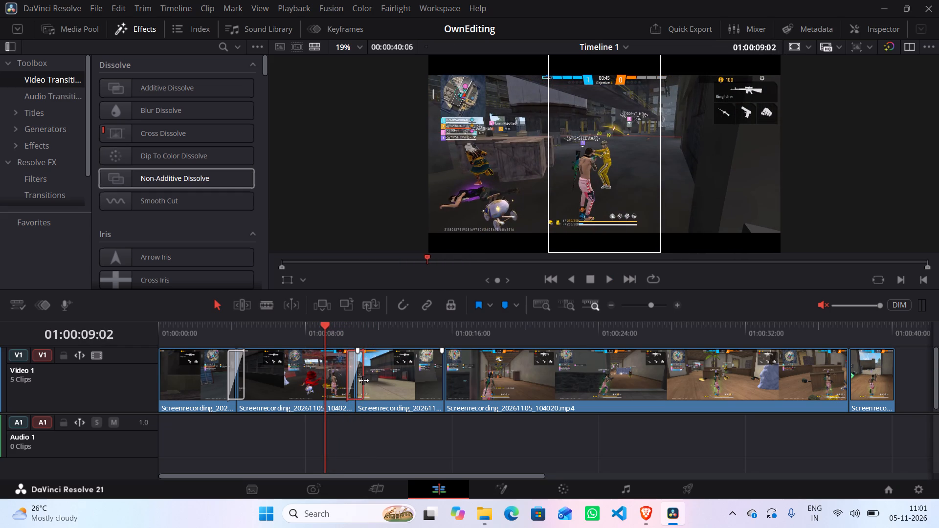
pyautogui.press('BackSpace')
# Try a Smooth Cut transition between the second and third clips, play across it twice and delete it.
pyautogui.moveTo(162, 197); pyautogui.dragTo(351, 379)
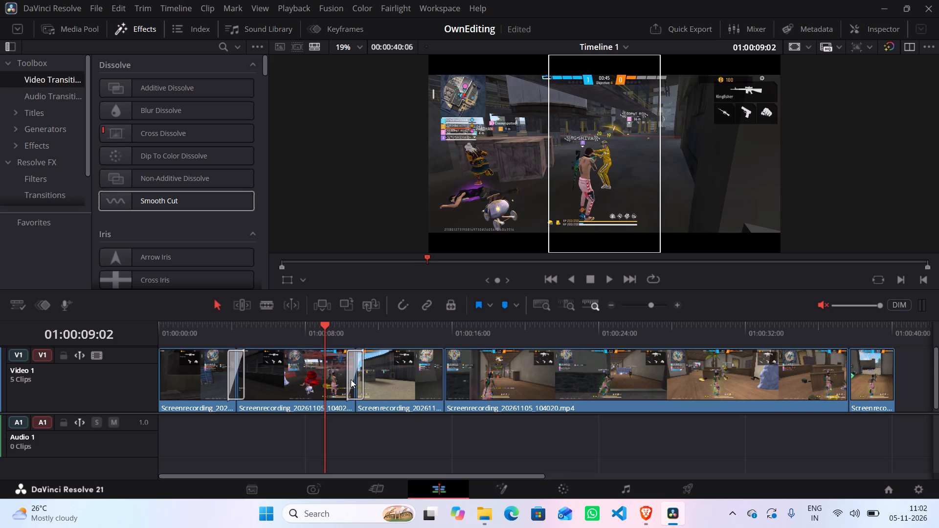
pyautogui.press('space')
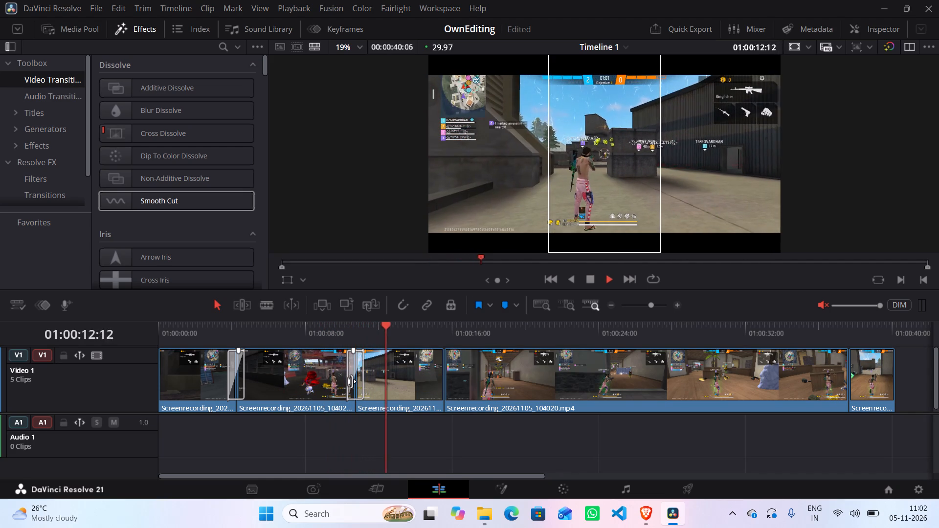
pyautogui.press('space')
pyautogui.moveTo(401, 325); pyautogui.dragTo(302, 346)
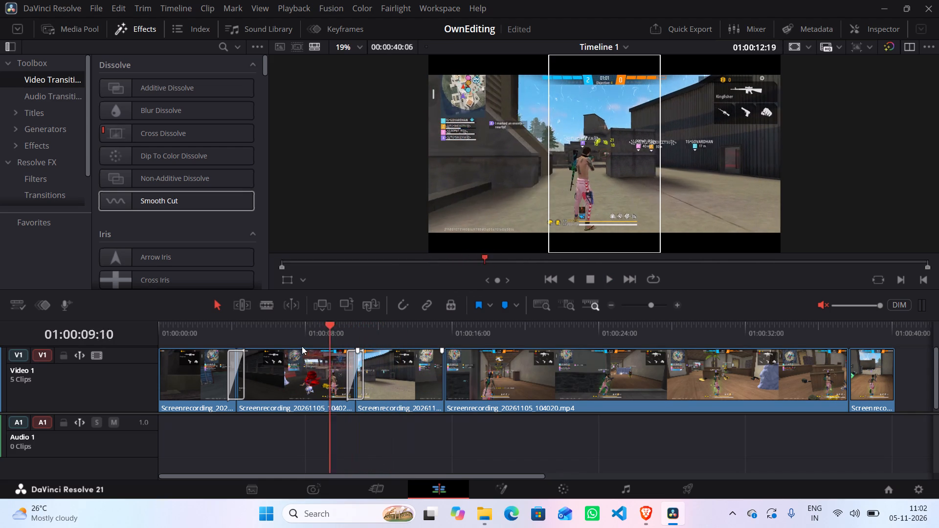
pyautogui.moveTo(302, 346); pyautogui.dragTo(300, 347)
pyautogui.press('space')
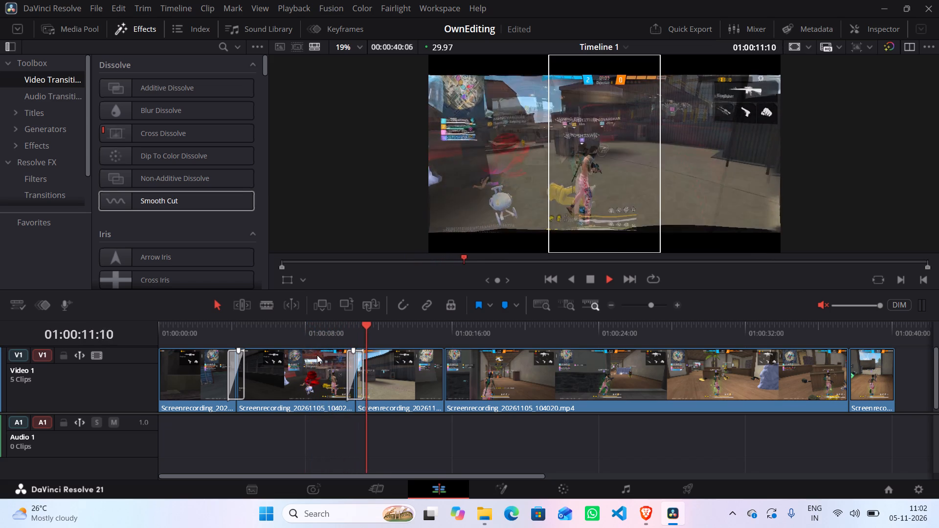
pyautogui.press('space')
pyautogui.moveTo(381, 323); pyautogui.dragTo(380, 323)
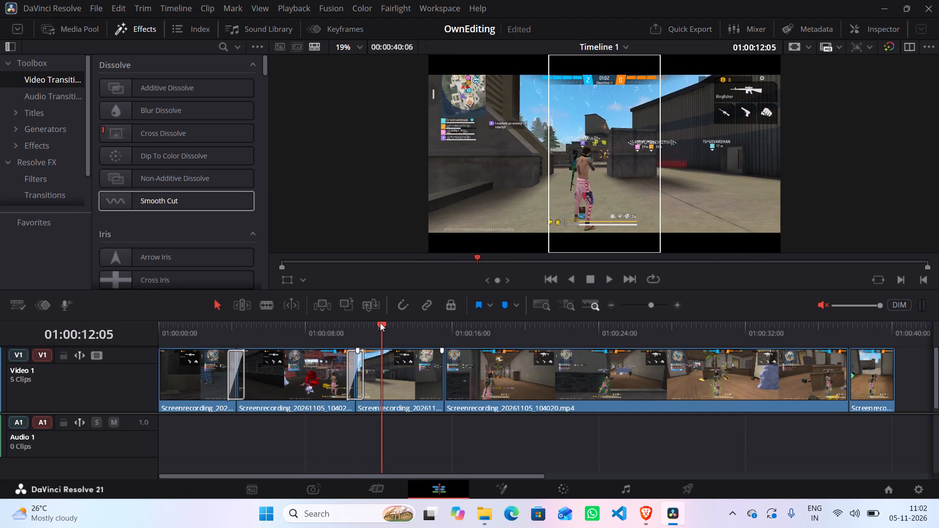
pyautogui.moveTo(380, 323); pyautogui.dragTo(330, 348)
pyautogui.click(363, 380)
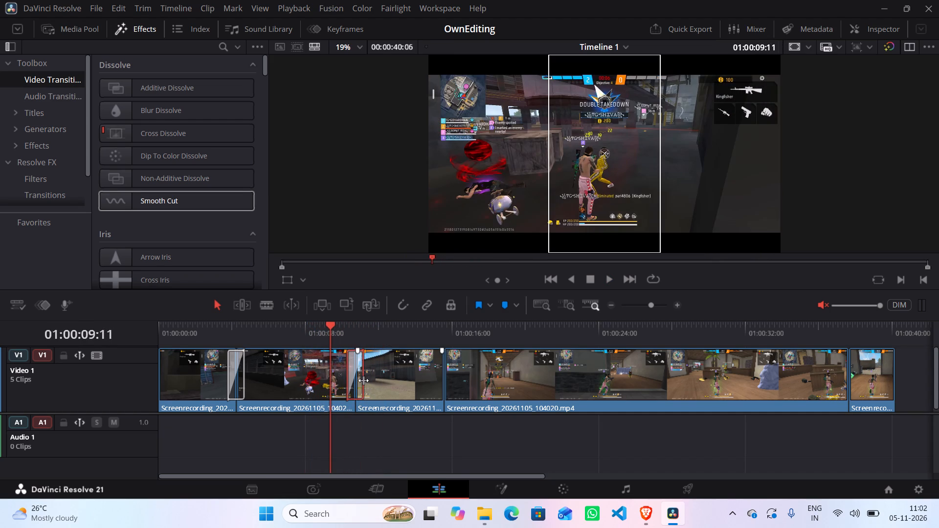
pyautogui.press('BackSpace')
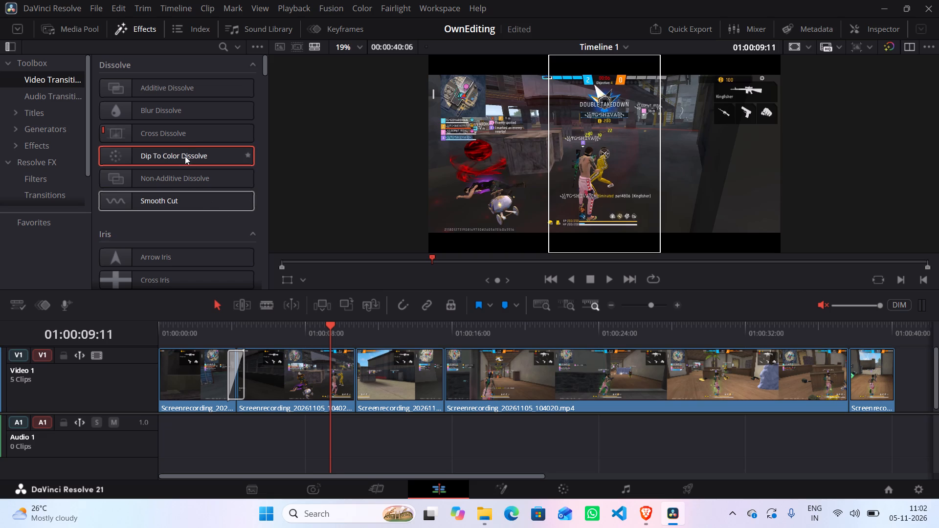
# Apply a Dip To Color Dissolve between the second and third clips and play across it from 01:00:09:11.
pyautogui.moveTo(185, 155); pyautogui.dragTo(366, 380)
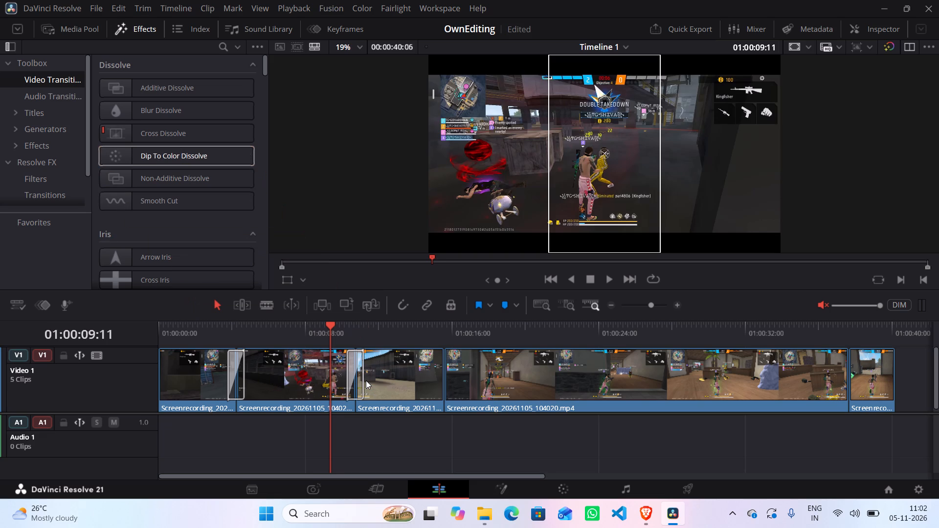
pyautogui.press('space')
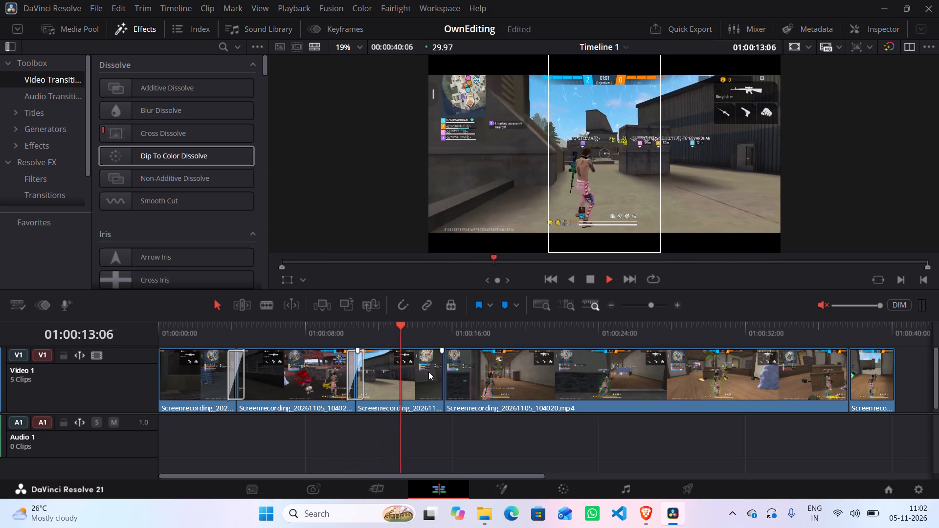
pyautogui.press('space')
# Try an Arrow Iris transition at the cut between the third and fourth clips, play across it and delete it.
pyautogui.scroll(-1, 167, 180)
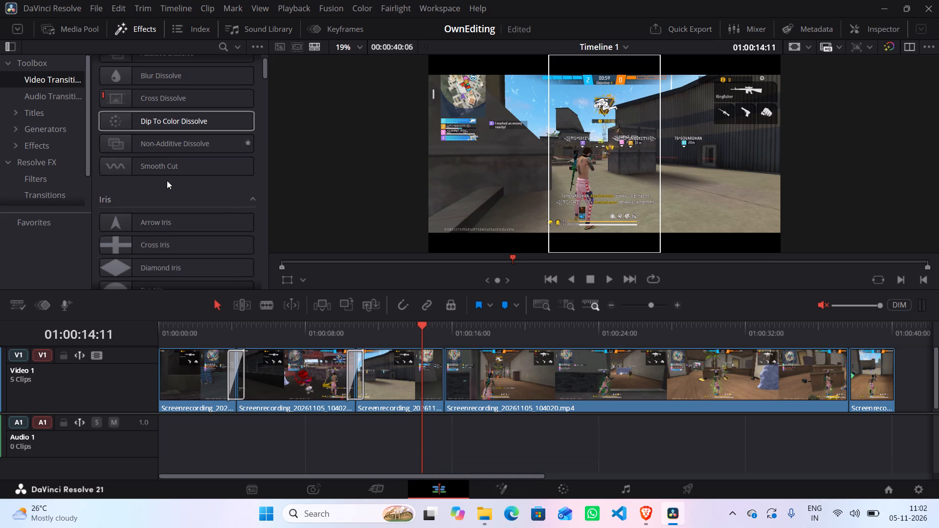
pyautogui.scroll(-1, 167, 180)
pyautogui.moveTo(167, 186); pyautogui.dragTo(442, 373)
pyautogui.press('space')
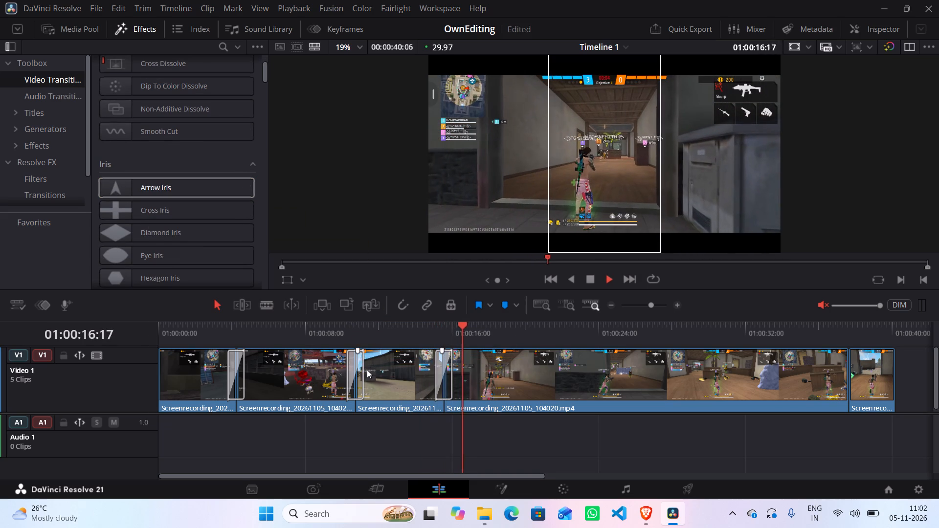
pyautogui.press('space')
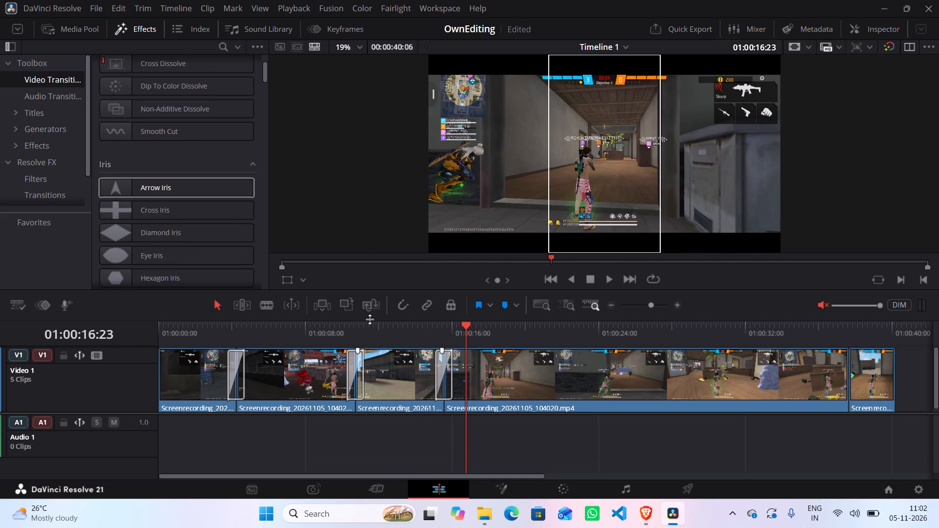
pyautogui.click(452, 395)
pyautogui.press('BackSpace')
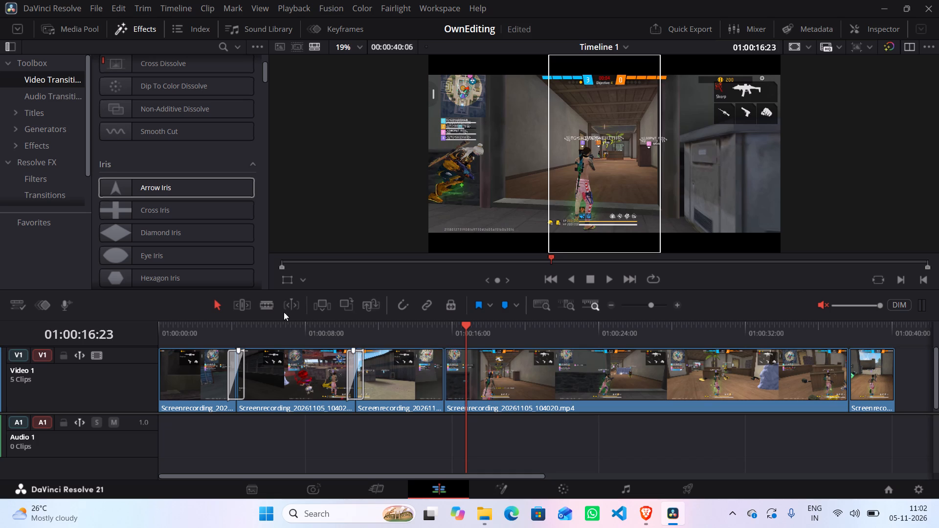
# Browse and preview the Iris, Motion, Shape and Wipe video transitions, continuing down to the Fusion Transitions.
pyautogui.scroll(-2, 207, 254)
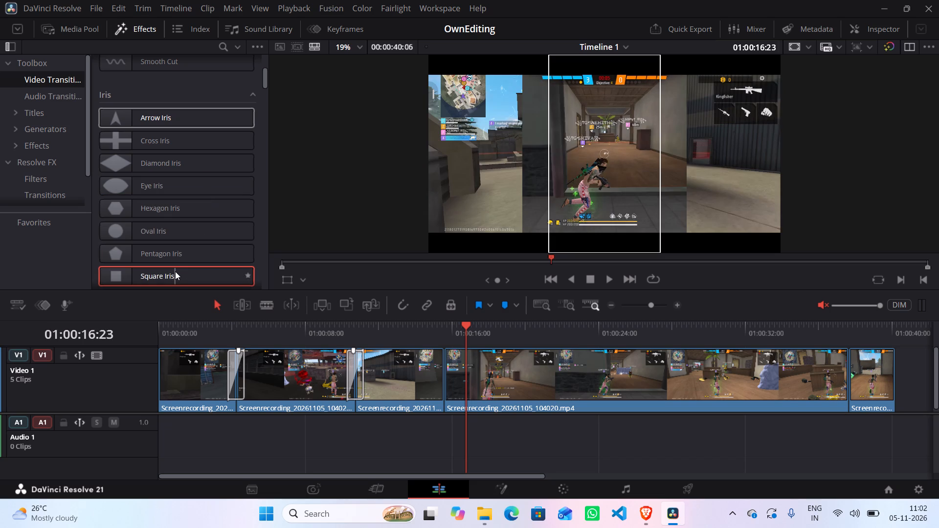
pyautogui.scroll(-2, 174, 268)
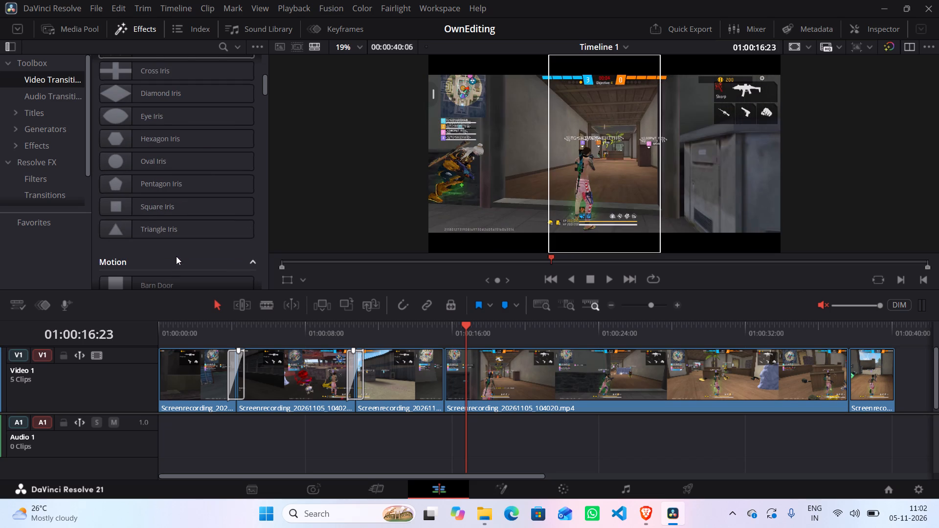
pyautogui.scroll(-1, 154, 232)
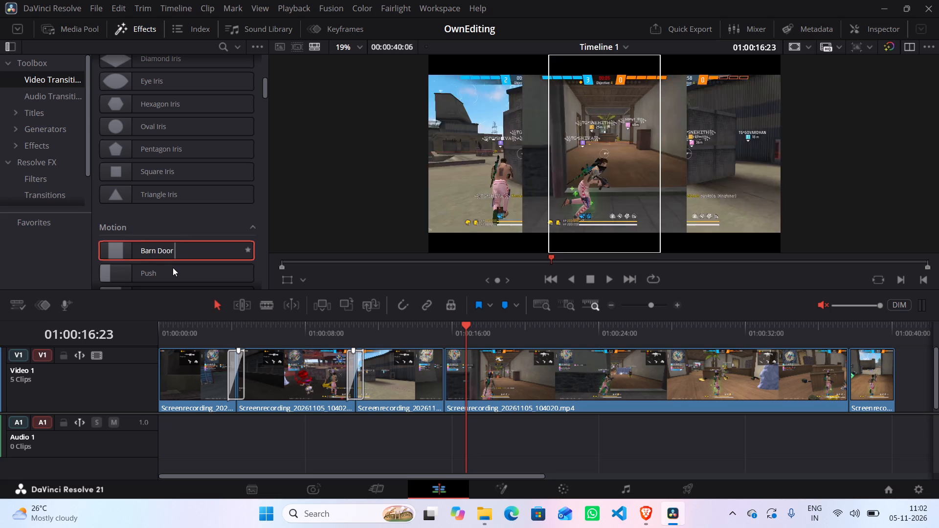
pyautogui.scroll(-1, 173, 265)
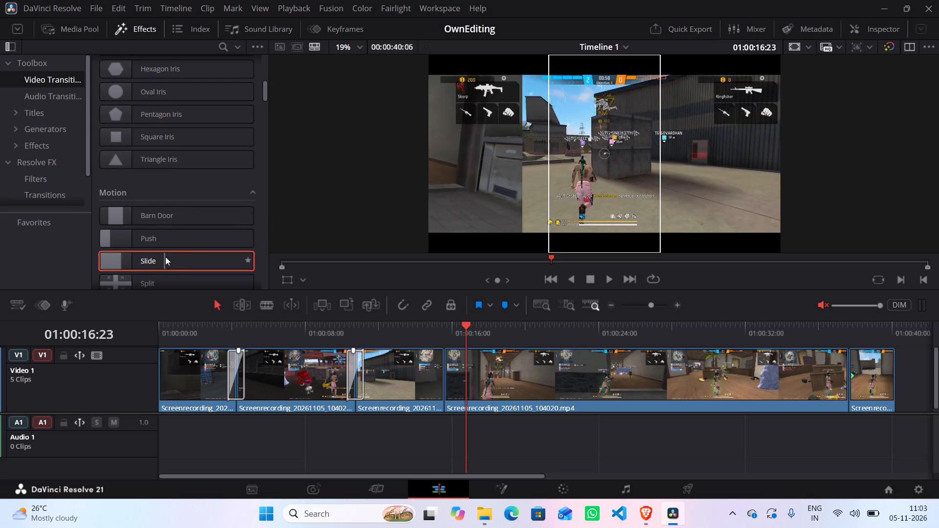
pyautogui.scroll(-1, 144, 234)
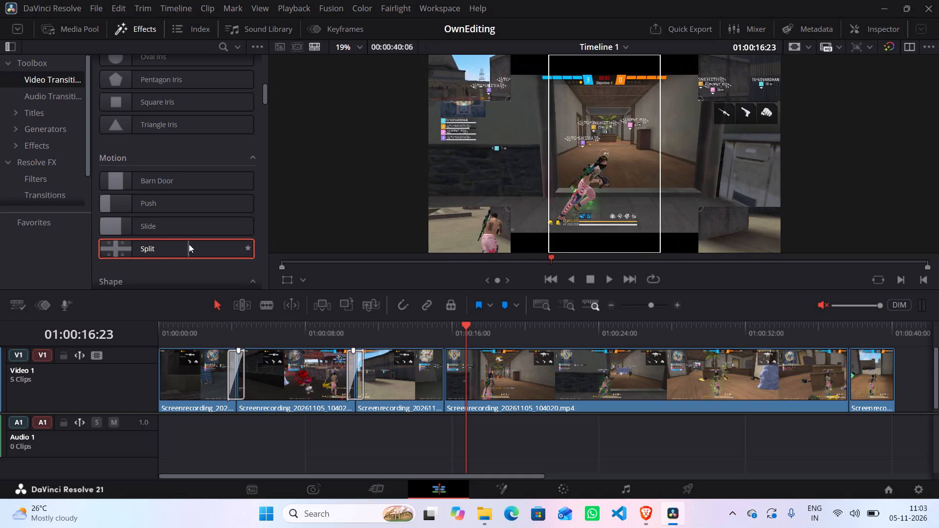
pyautogui.scroll(-2, 211, 240)
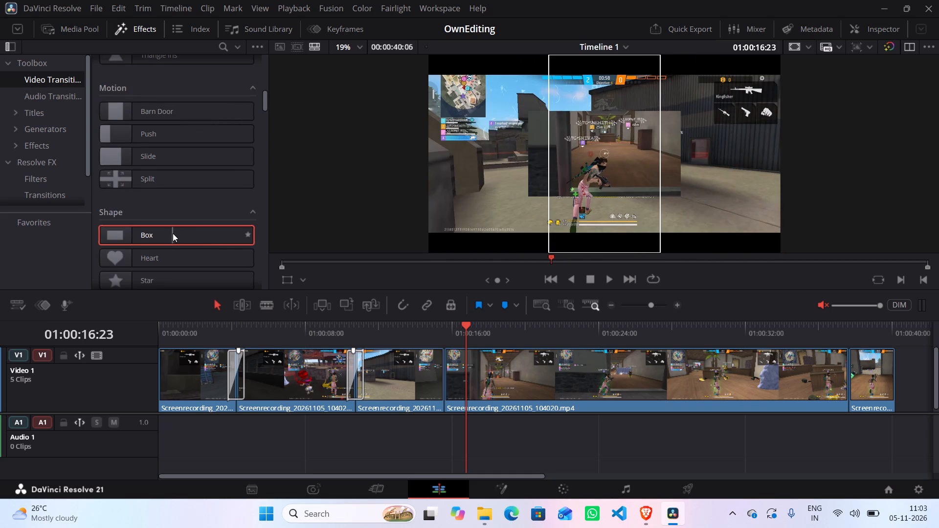
pyautogui.scroll(-1, 225, 231)
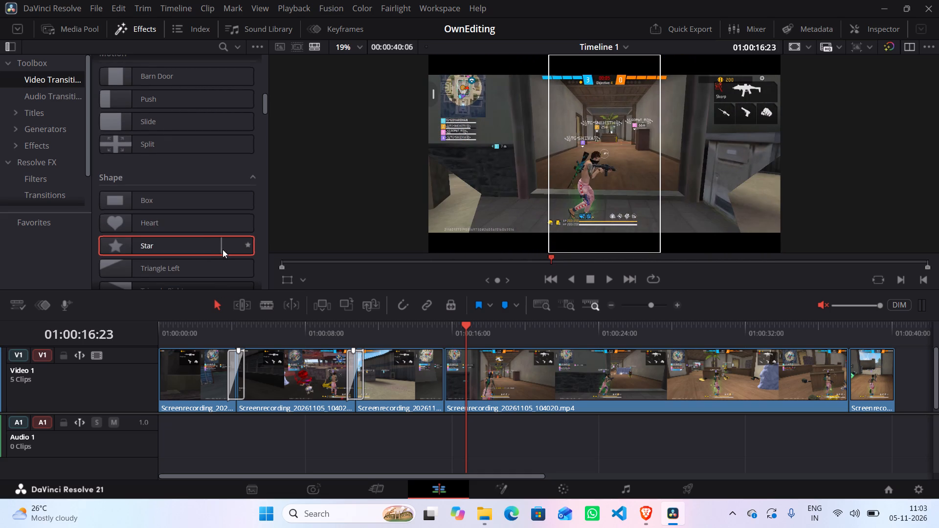
pyautogui.scroll(-1, 236, 246)
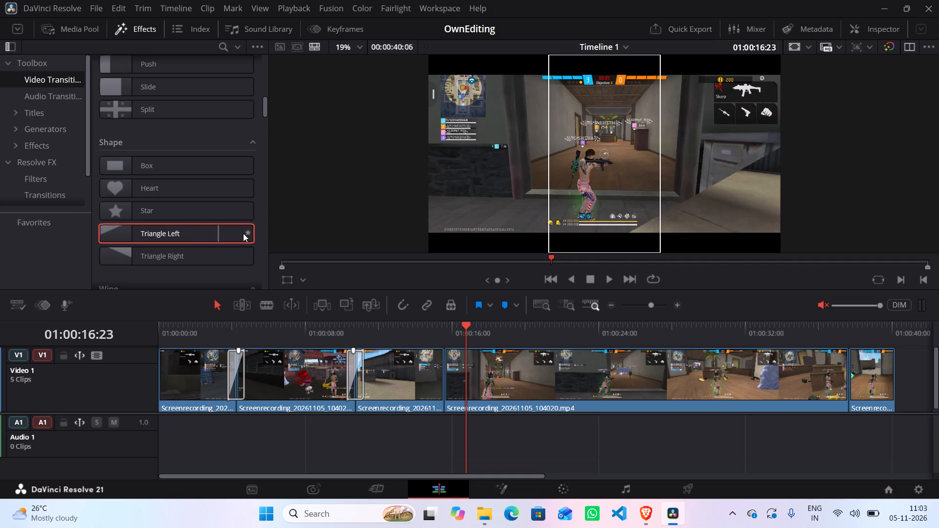
pyautogui.scroll(-2, 238, 238)
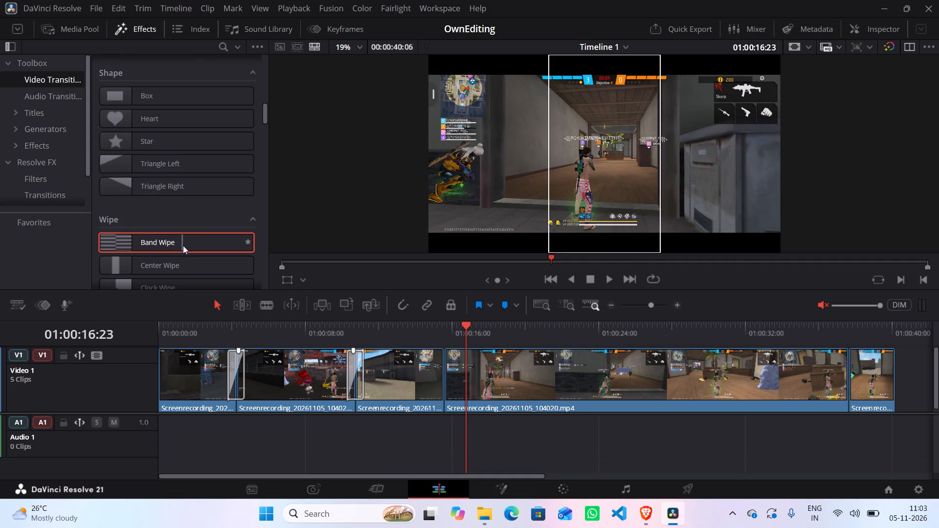
pyautogui.scroll(-1, 223, 241)
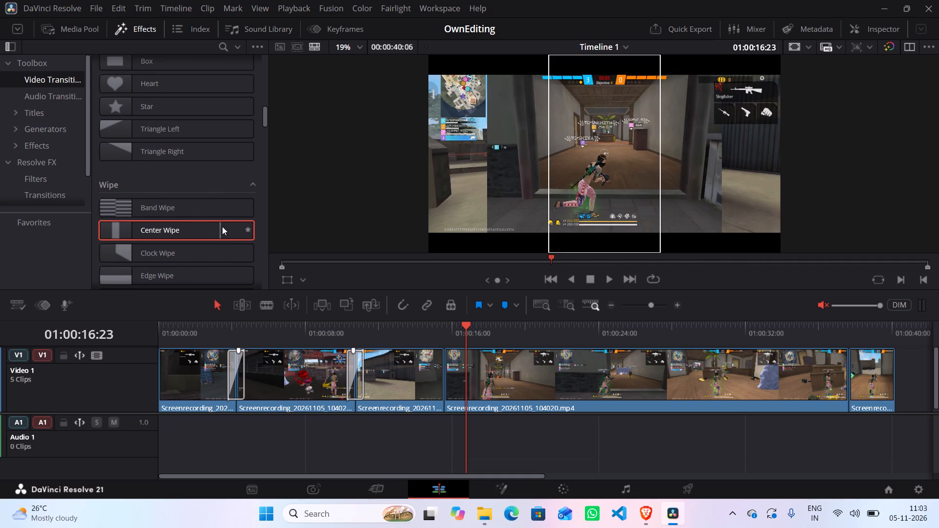
pyautogui.scroll(-2, 221, 222)
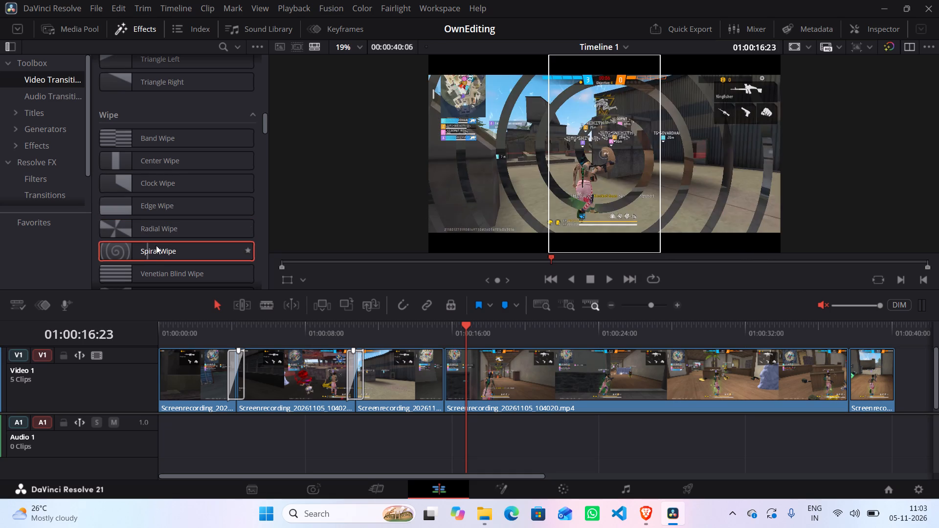
pyautogui.scroll(-1, 159, 245)
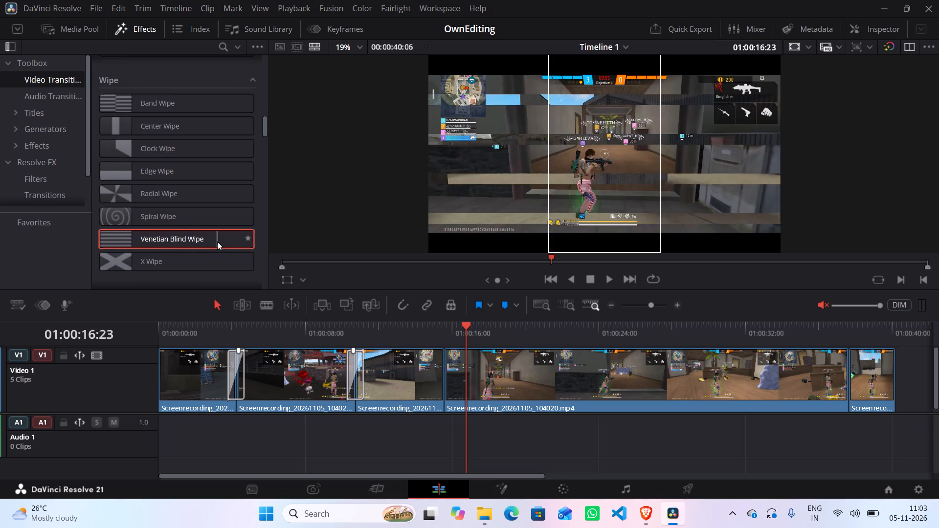
pyautogui.scroll(-2, 220, 250)
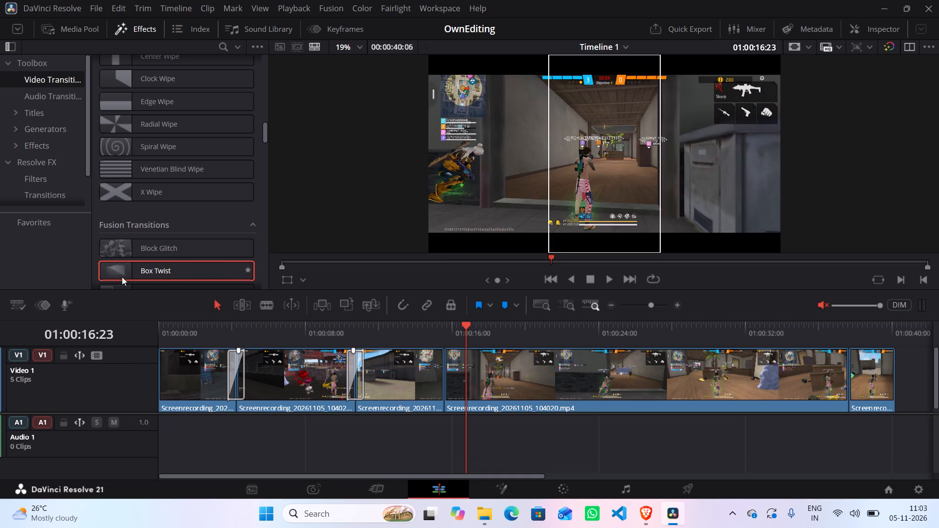
# Move the playhead back to 01:00:13:24 and apply the Box Twist Fusion transition between the third and fourth clips.
pyautogui.moveTo(466, 323); pyautogui.dragTo(445, 326)
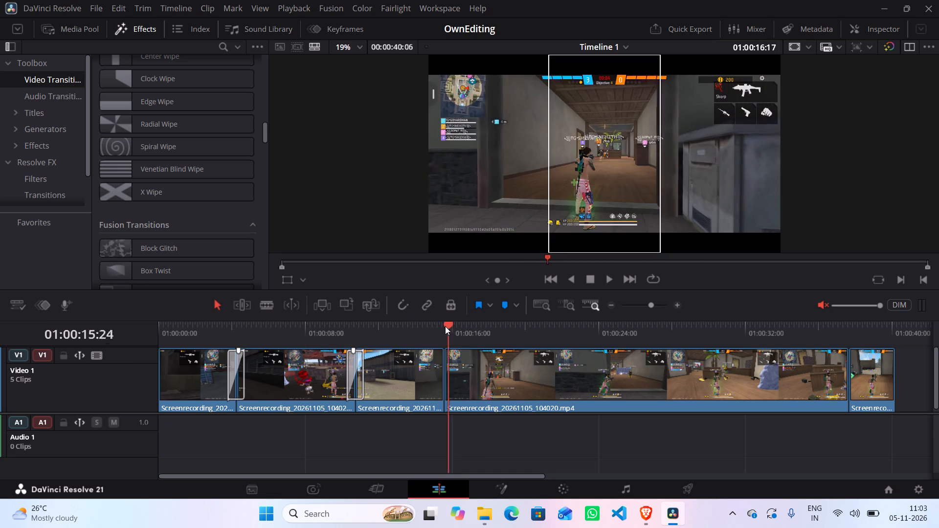
pyautogui.moveTo(445, 326); pyautogui.dragTo(412, 330)
pyautogui.moveTo(163, 268); pyautogui.dragTo(356, 335)
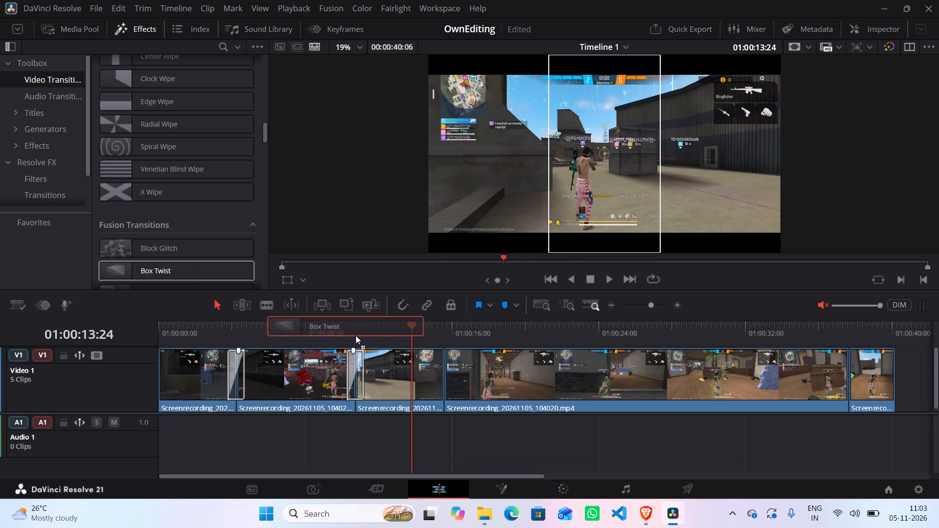
pyautogui.moveTo(356, 335); pyautogui.dragTo(450, 363)
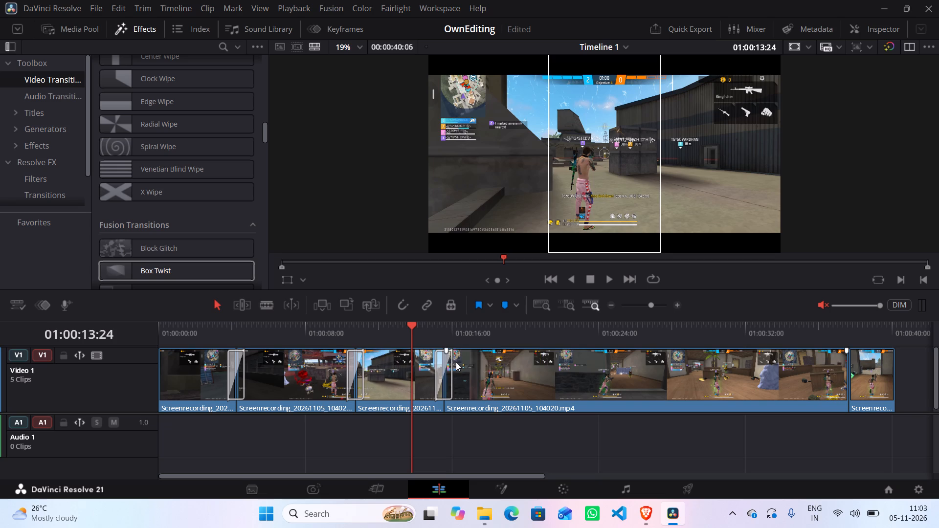
# Play across the Box Twist transition from 01:00:13:24 and stop in the fourth clip.
pyautogui.press('space')
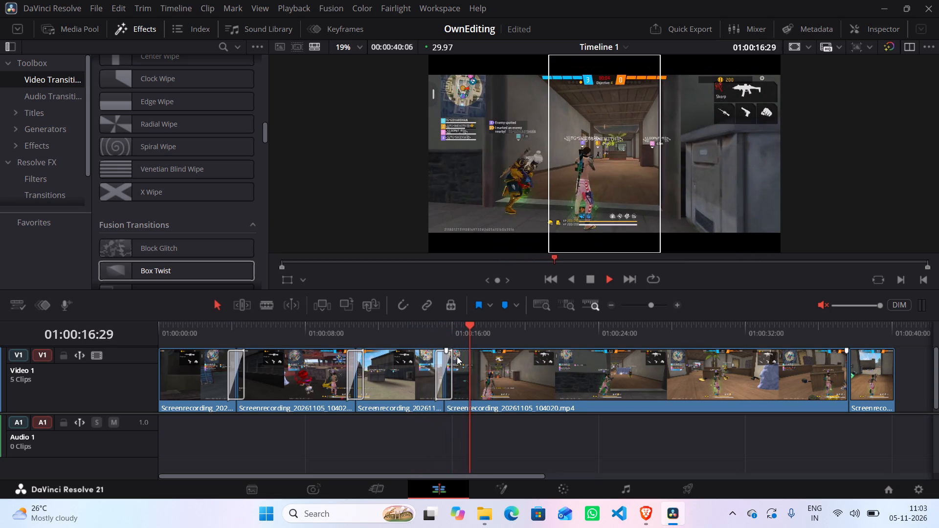
pyautogui.press('space')
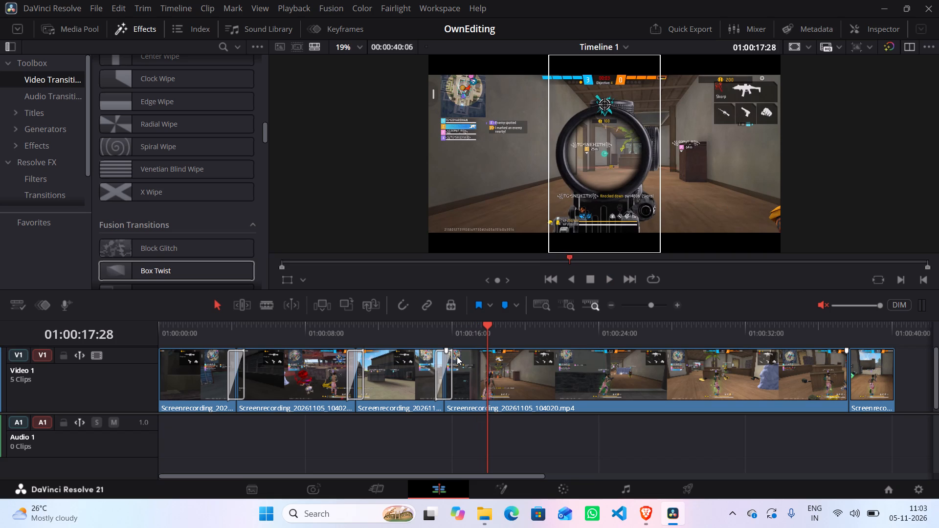
# Browse and preview the remaining Fusion transitions, continuing down to the Resolve FX Color and Stylize transitions.
pyautogui.scroll(-2, 156, 213)
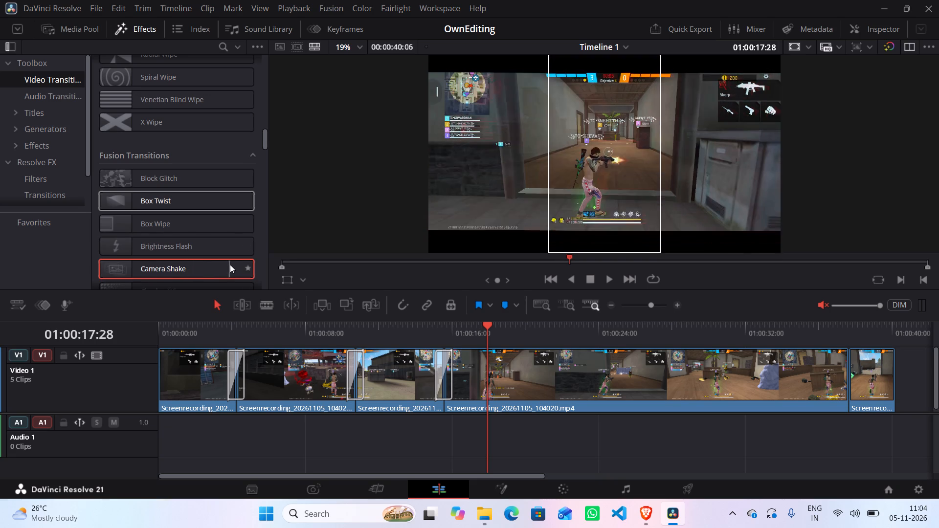
pyautogui.scroll(-2, 151, 241)
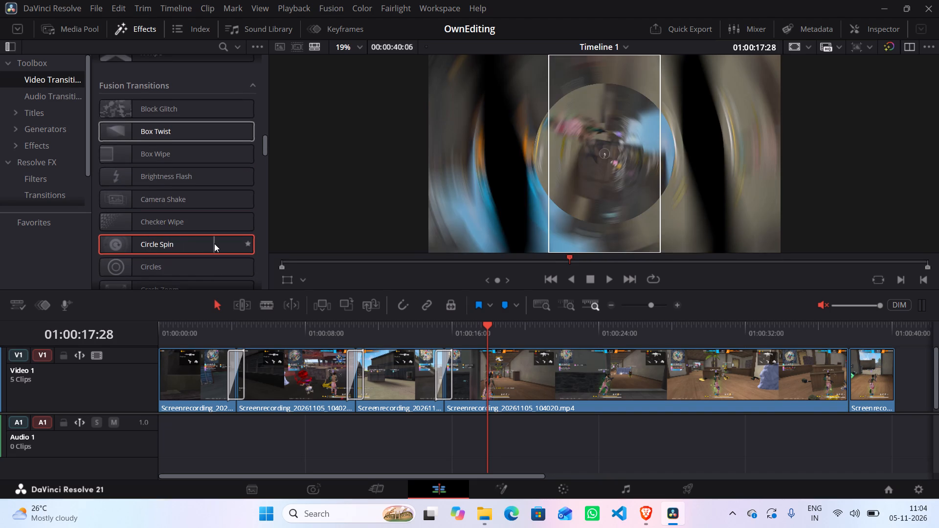
pyautogui.scroll(-1, 212, 261)
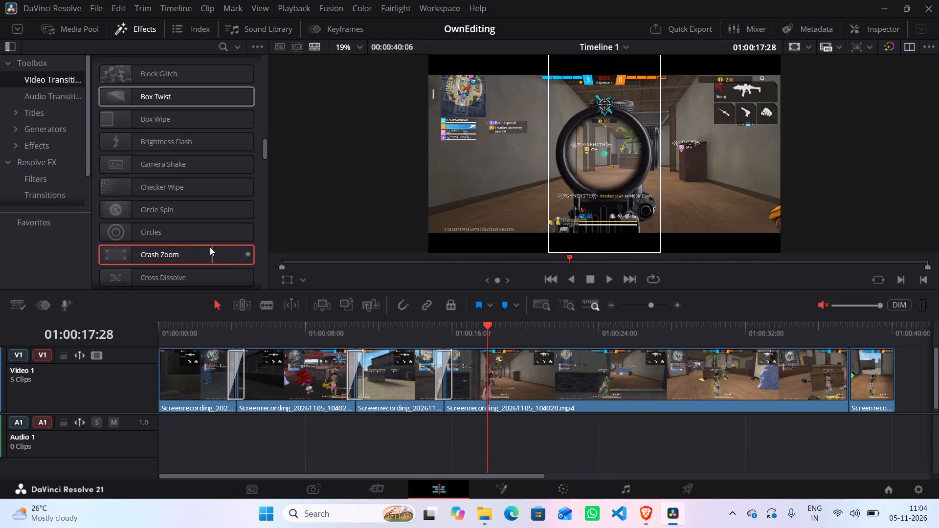
pyautogui.scroll(-3, 129, 238)
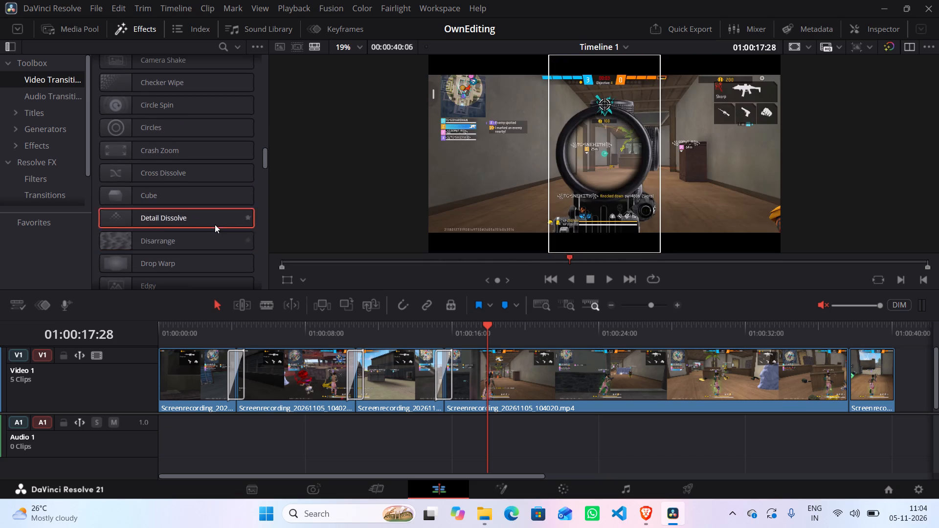
pyautogui.scroll(-6, 215, 224)
pyautogui.scroll(-18, 215, 224)
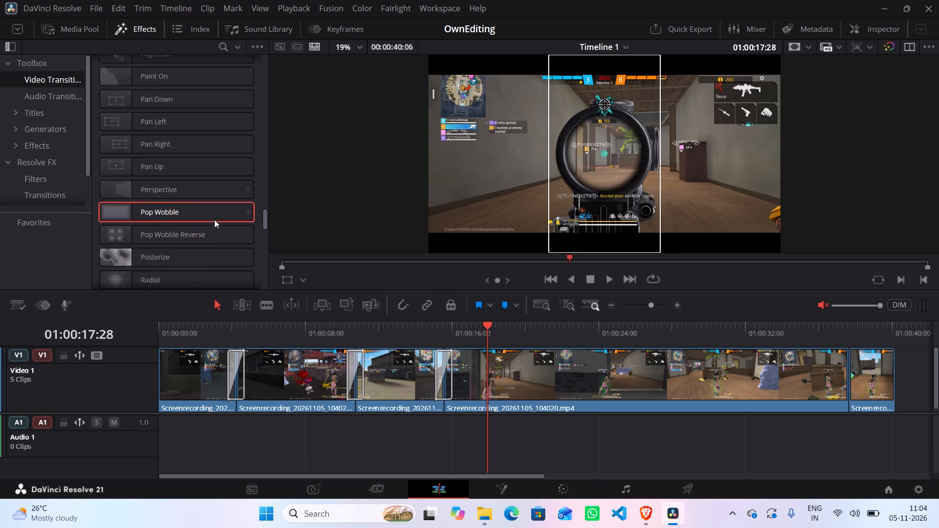
pyautogui.scroll(-20, 214, 220)
pyautogui.scroll(-5, 214, 220)
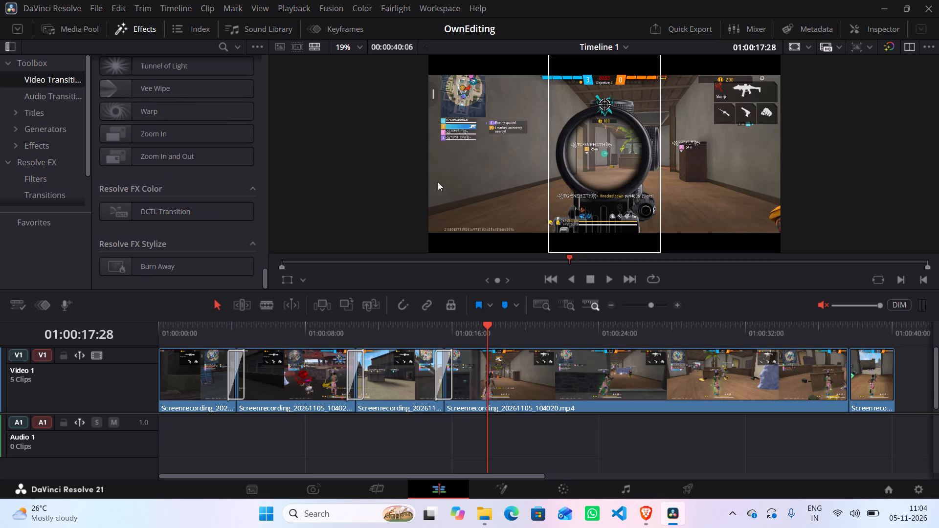
# Play the rest of the fourth clip and stop at 01:00:36:23, shortly before the cut to the fifth clip.
pyautogui.press('space')
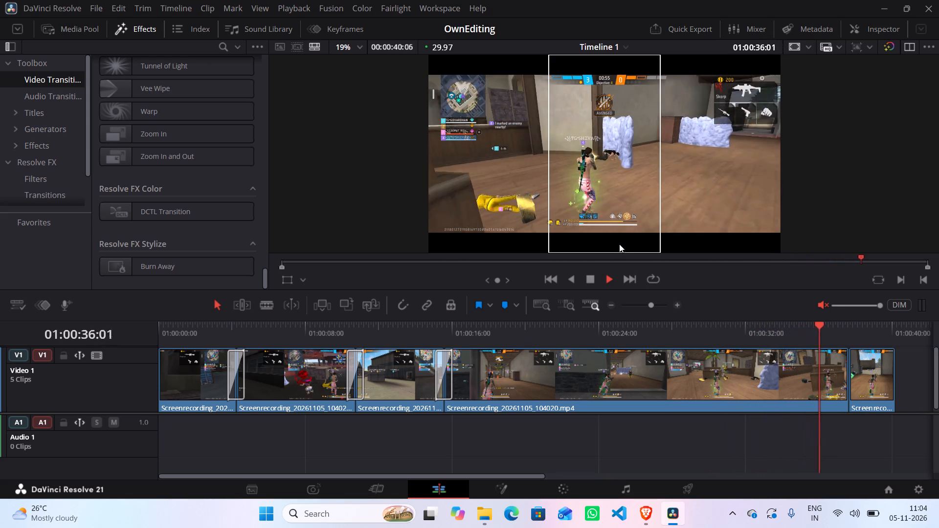
pyautogui.press('space')
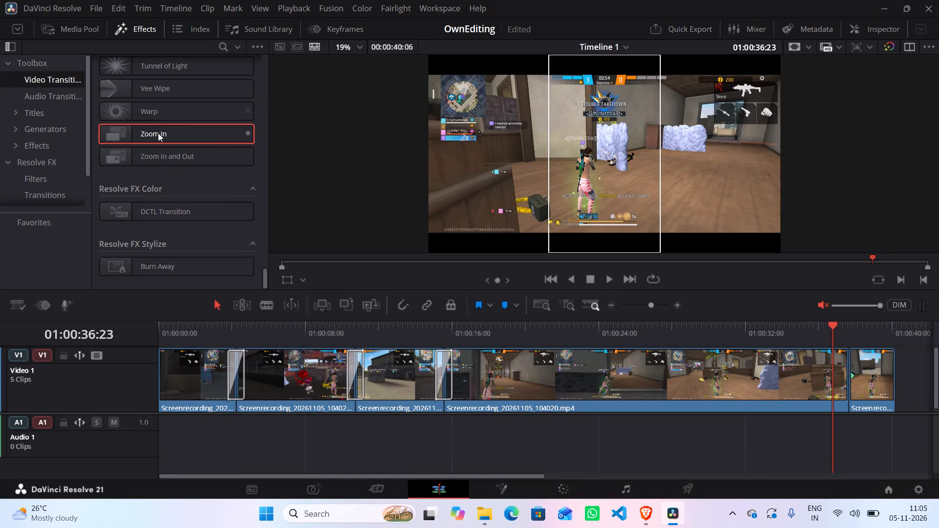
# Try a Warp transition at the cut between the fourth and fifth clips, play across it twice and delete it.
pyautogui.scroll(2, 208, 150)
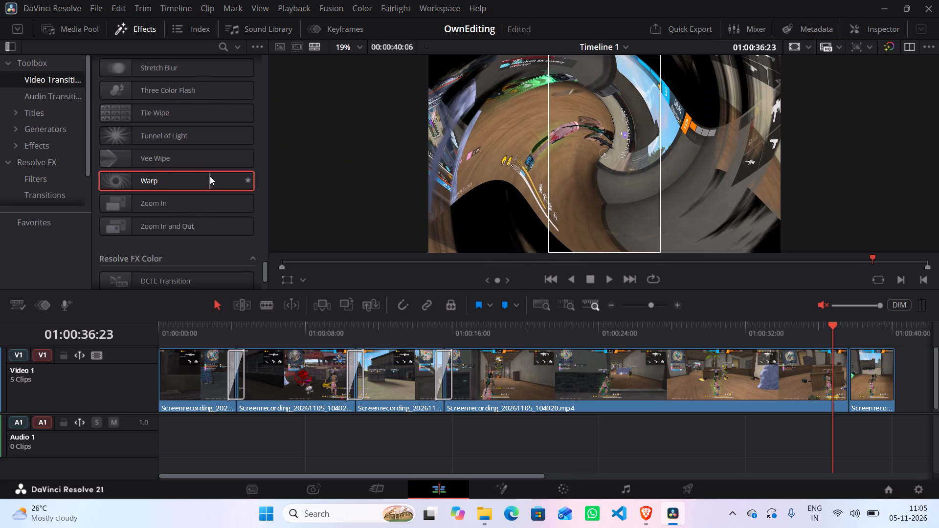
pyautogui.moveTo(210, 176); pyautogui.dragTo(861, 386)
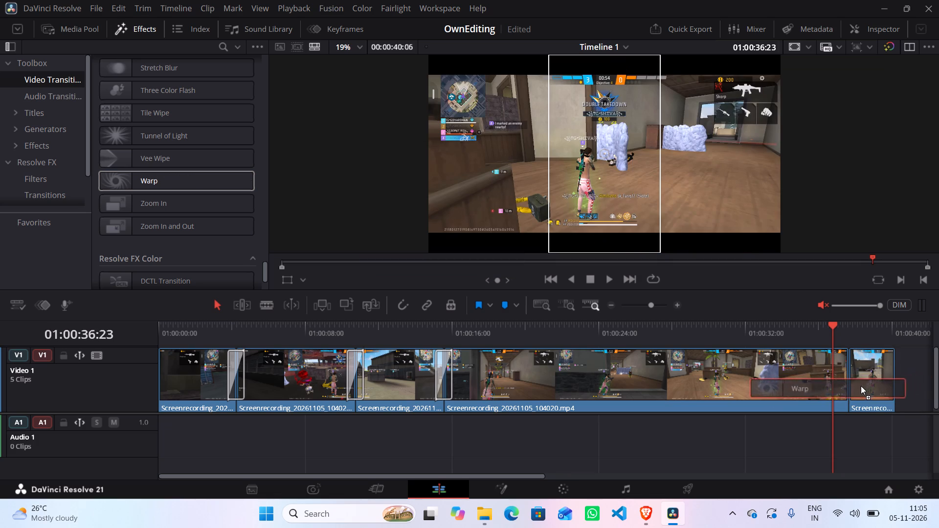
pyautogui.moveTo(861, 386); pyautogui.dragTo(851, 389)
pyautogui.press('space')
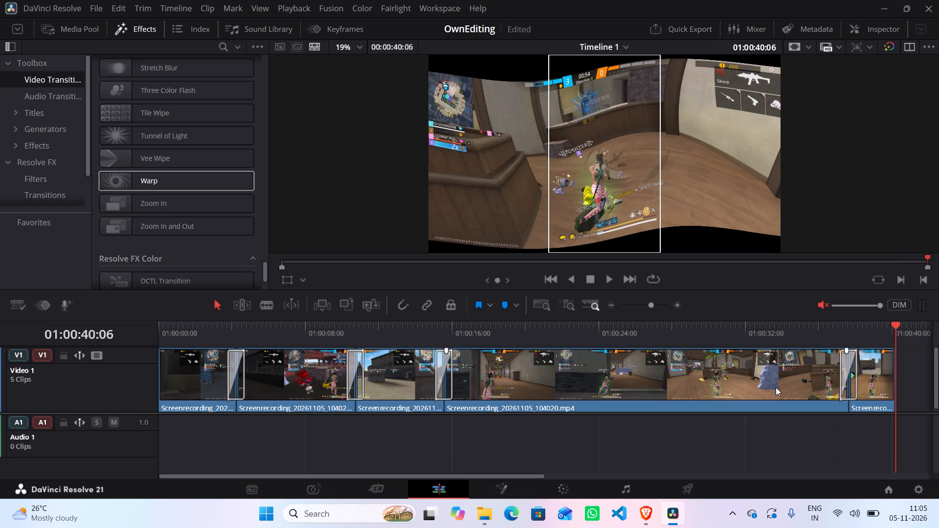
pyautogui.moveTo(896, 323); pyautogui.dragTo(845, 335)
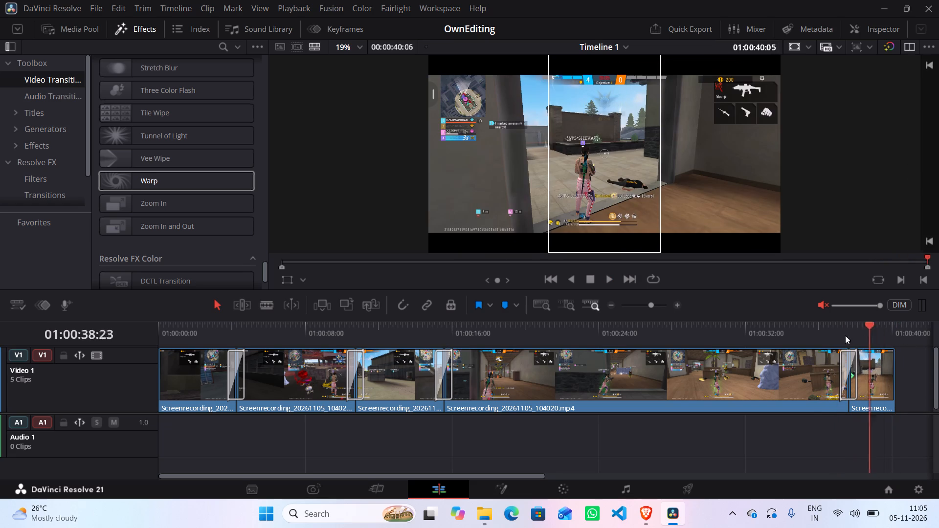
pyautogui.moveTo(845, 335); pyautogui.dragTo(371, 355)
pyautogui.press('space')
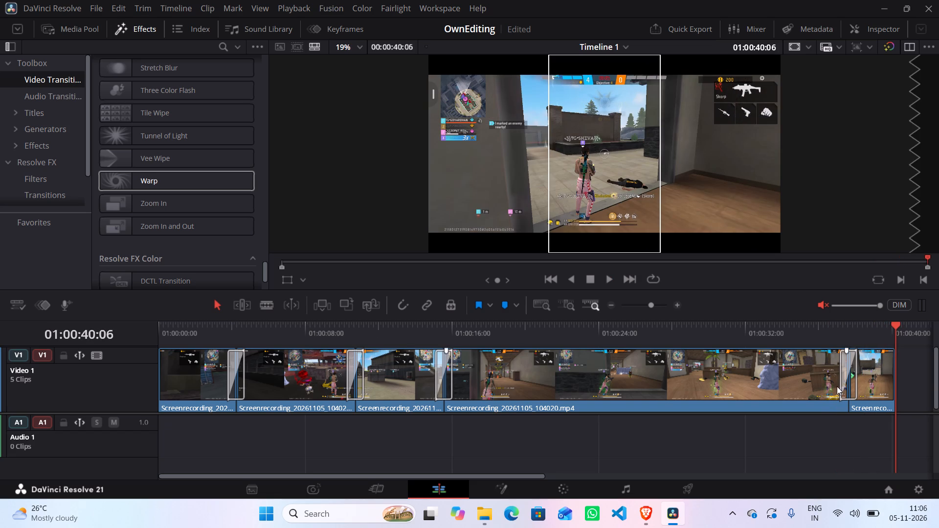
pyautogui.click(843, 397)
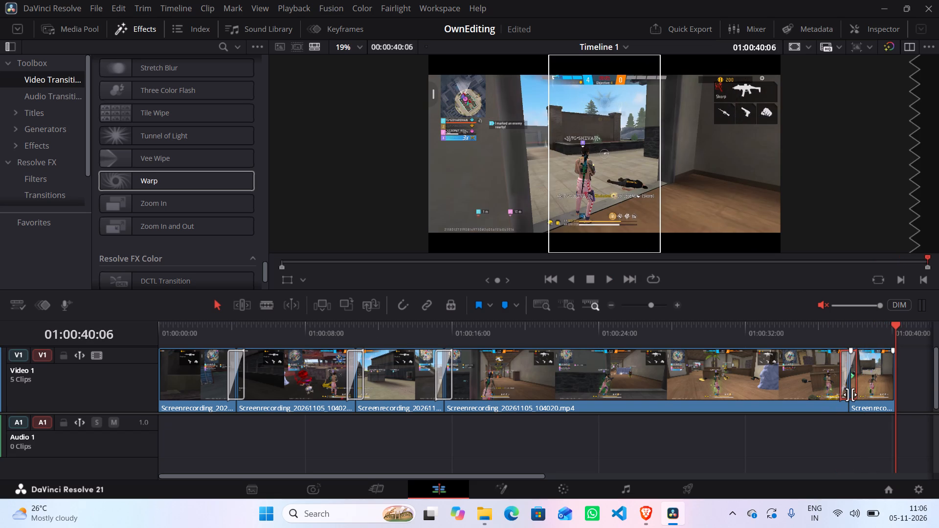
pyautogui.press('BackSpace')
# Move the playhead back into the fourth clip and play across the plain cut to the end of the timeline.
pyautogui.moveTo(894, 325); pyautogui.dragTo(688, 385)
pyautogui.press('space')
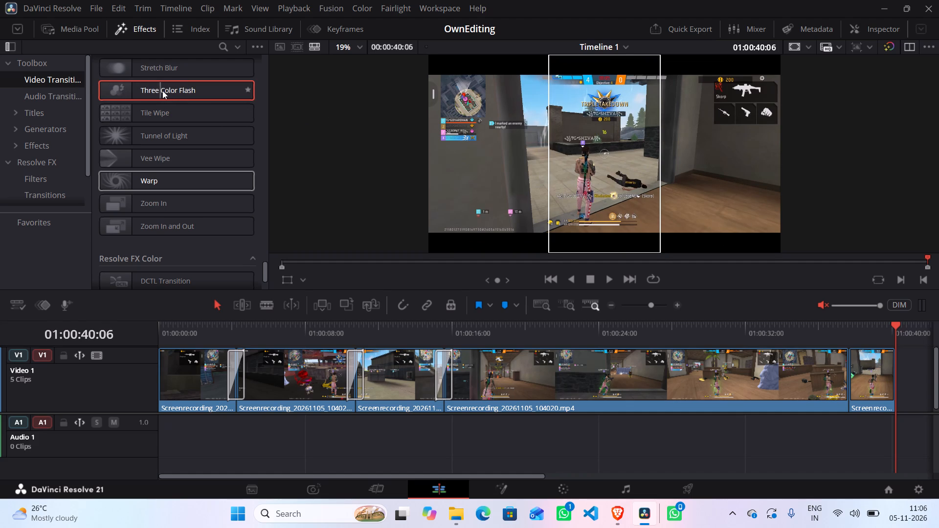
# Apply the Stretch Blur transition between the fourth and fifth clips and start playback from earlier in the fourth clip to review it.
pyautogui.scroll(2, 196, 100)
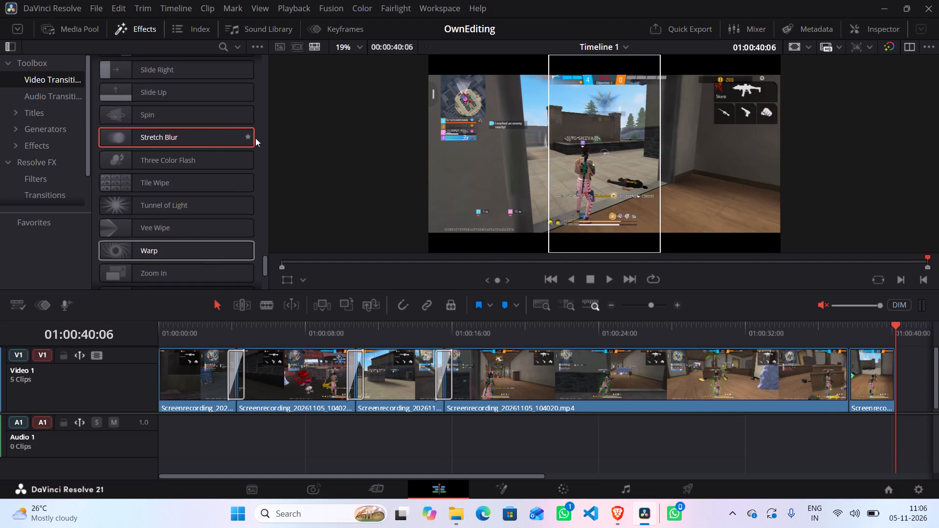
pyautogui.moveTo(153, 138); pyautogui.dragTo(297, 196)
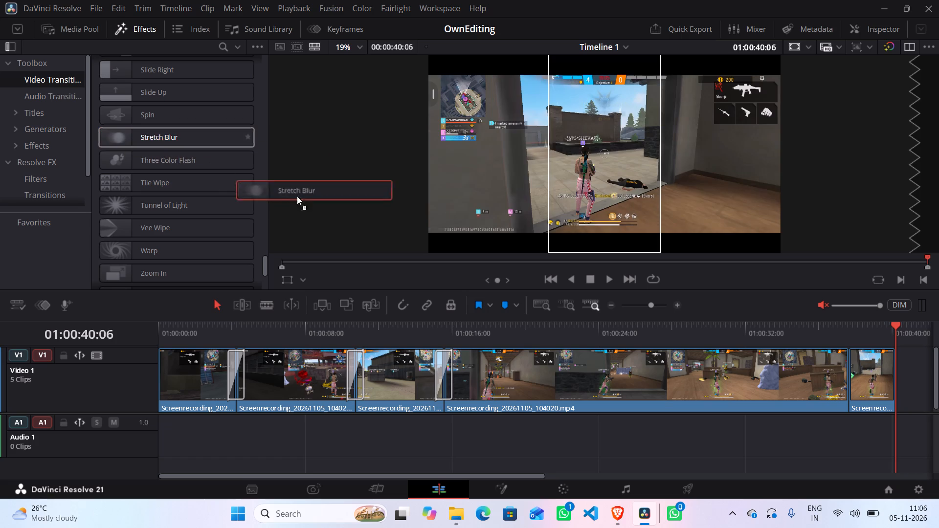
pyautogui.moveTo(297, 196); pyautogui.dragTo(843, 389)
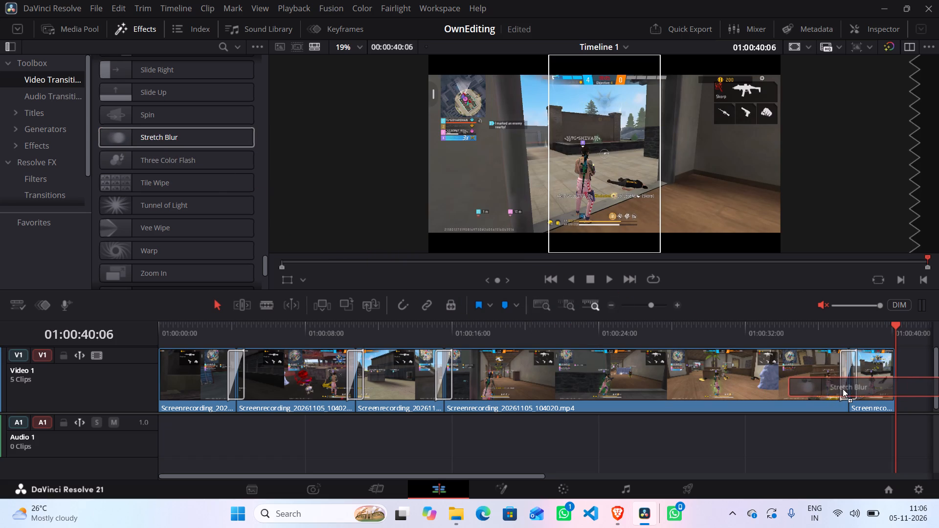
pyautogui.moveTo(843, 389); pyautogui.dragTo(843, 389)
pyautogui.moveTo(894, 322); pyautogui.dragTo(761, 342)
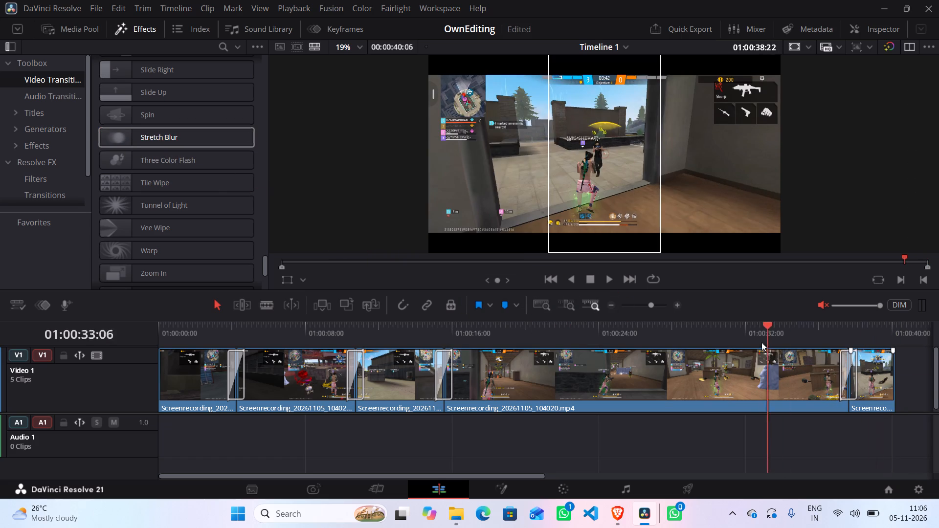
pyautogui.moveTo(761, 342); pyautogui.dragTo(734, 344)
pyautogui.press('space')
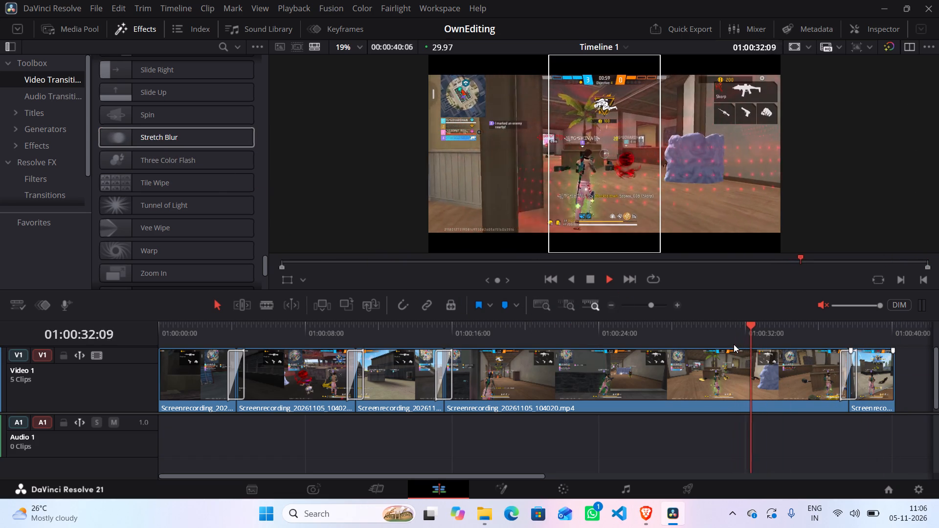
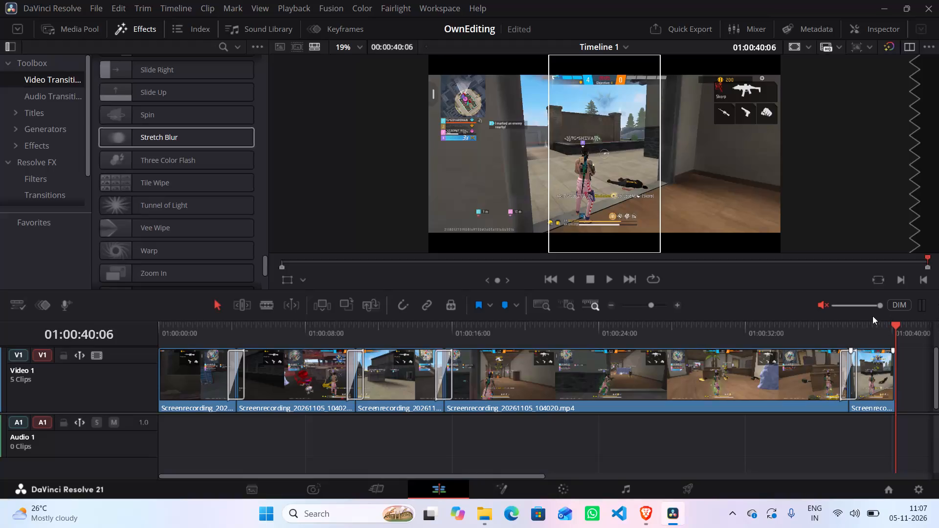
# Return the playhead to the start of the timeline and play the edit from the beginning to review all transitions.
pyautogui.moveTo(898, 326); pyautogui.dragTo(892, 330)
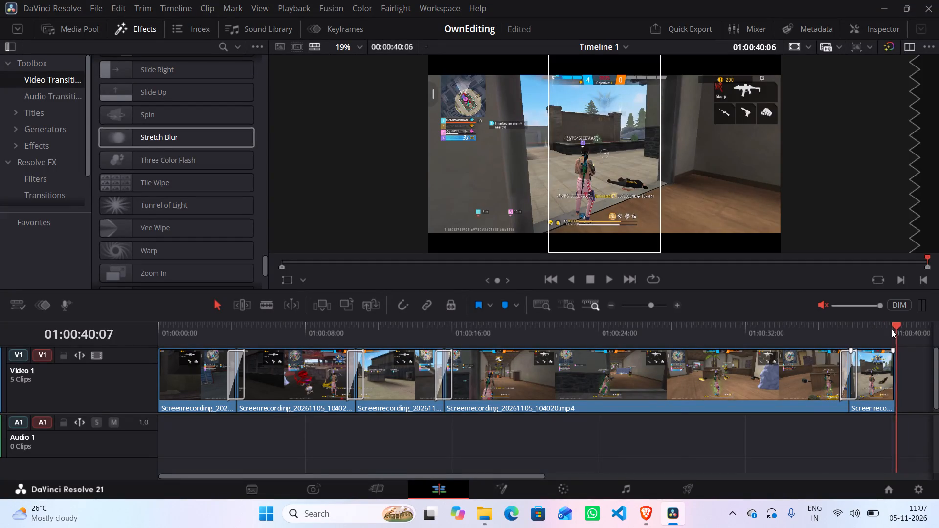
pyautogui.moveTo(892, 330); pyautogui.dragTo(72, 297)
pyautogui.press('space')
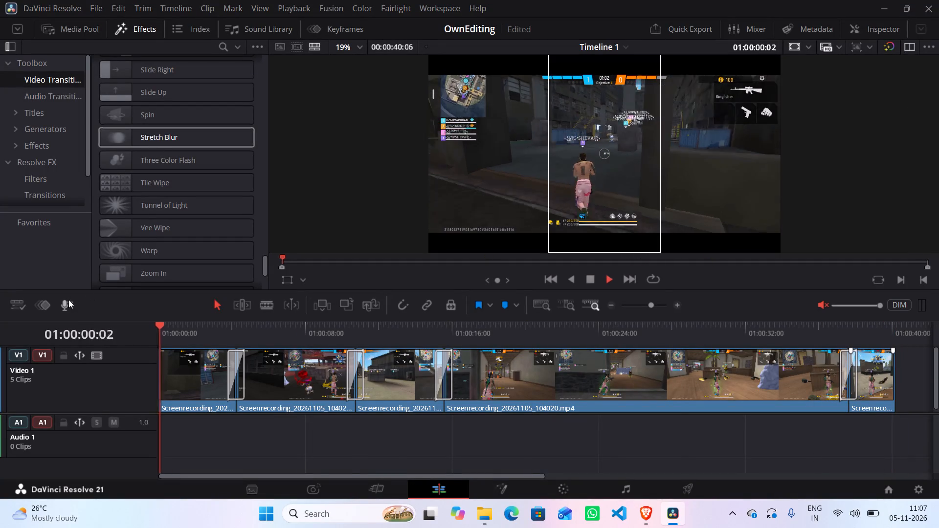
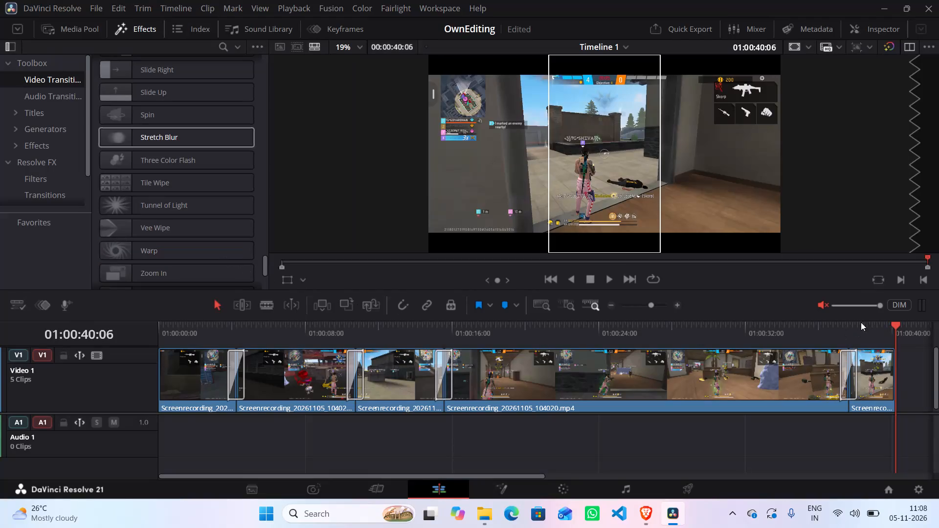
# Return the playhead to the start of the timeline at 01:00:00:00.
pyautogui.moveTo(898, 324); pyautogui.dragTo(862, 331)
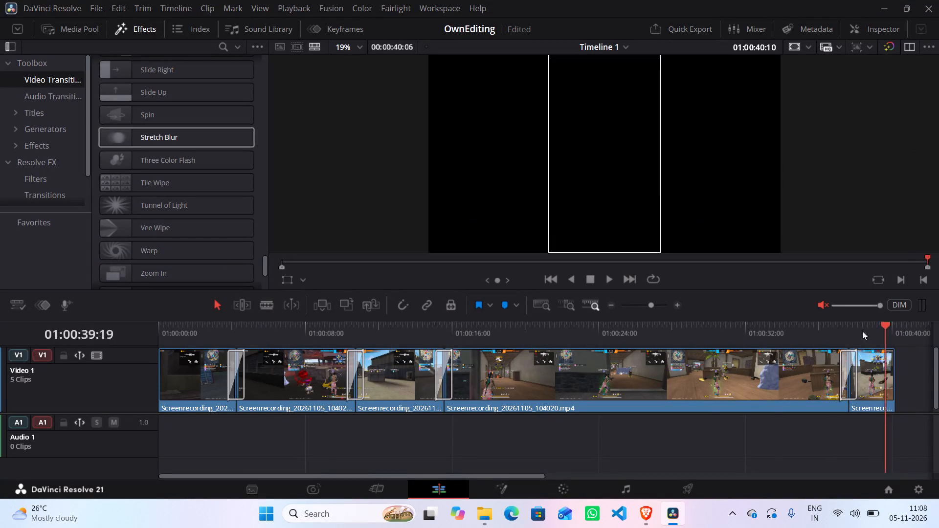
pyautogui.moveTo(862, 331); pyautogui.dragTo(43, 302)
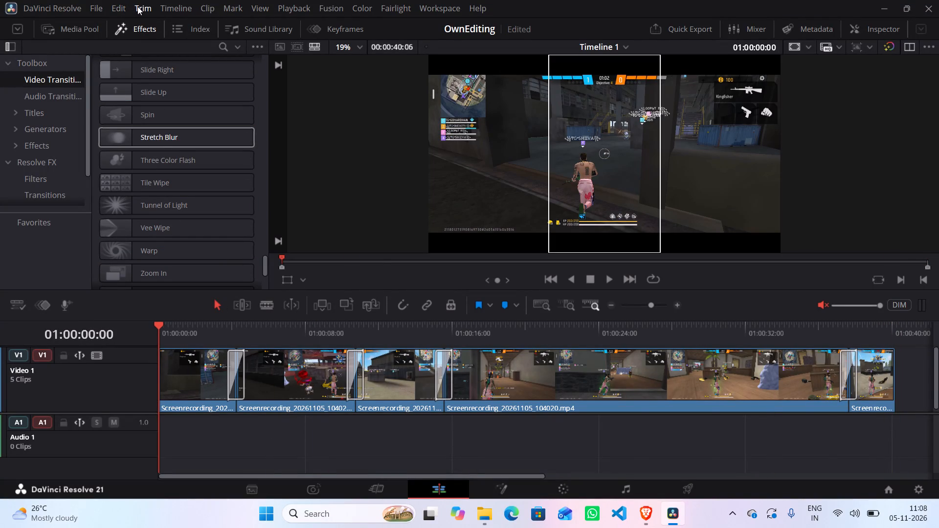
# Import the audio file "Raga Of Revenge - Instrumental _ Bgm" from the Music folder on the V2355 phone.
pyautogui.click(96, 8)
pyautogui.click(134, 169)
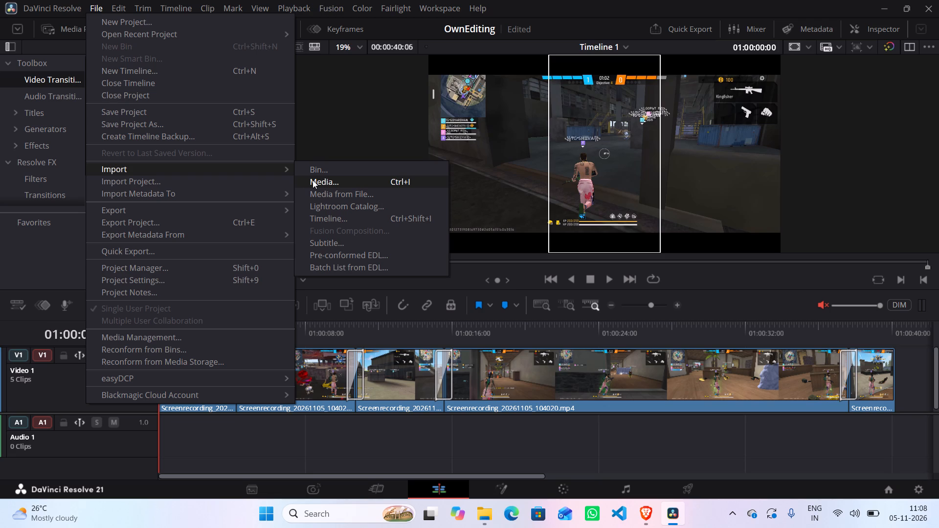
pyautogui.click(313, 180)
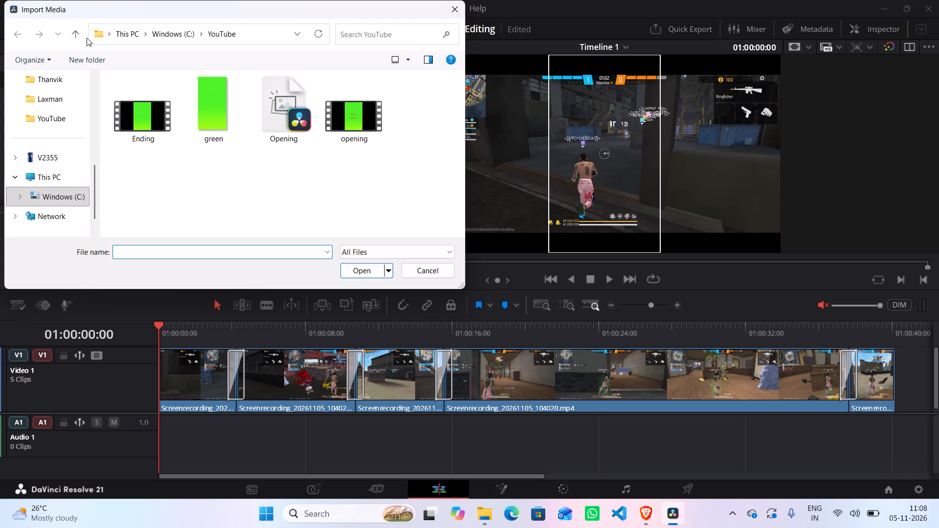
pyautogui.click(66, 154)
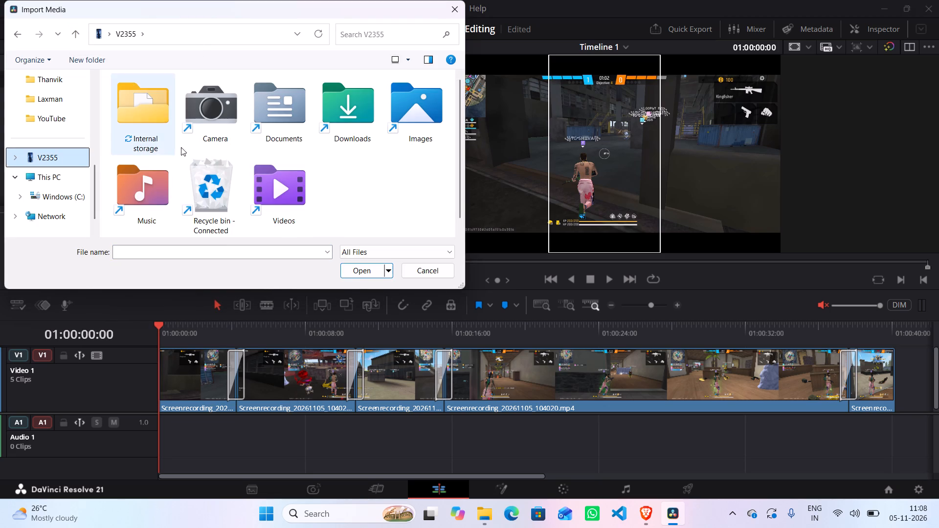
pyautogui.doubleClick(144, 199)
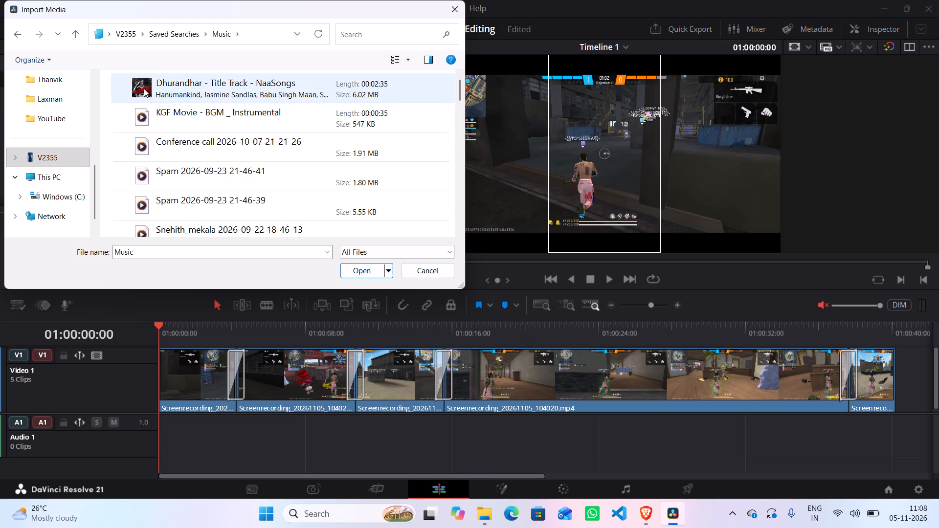
pyautogui.scroll(-4, 159, 113)
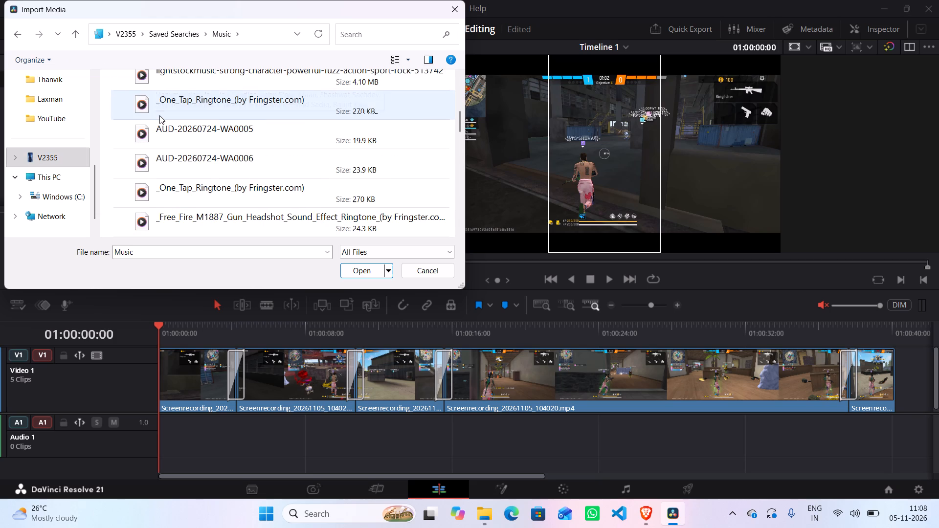
pyautogui.scroll(-10, 159, 115)
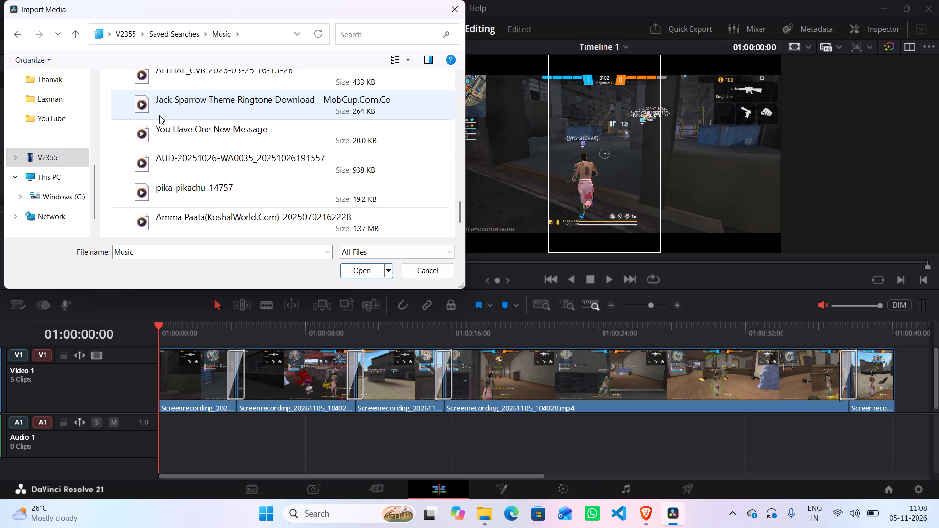
pyautogui.scroll(-4, 159, 115)
pyautogui.scroll(1, 176, 209)
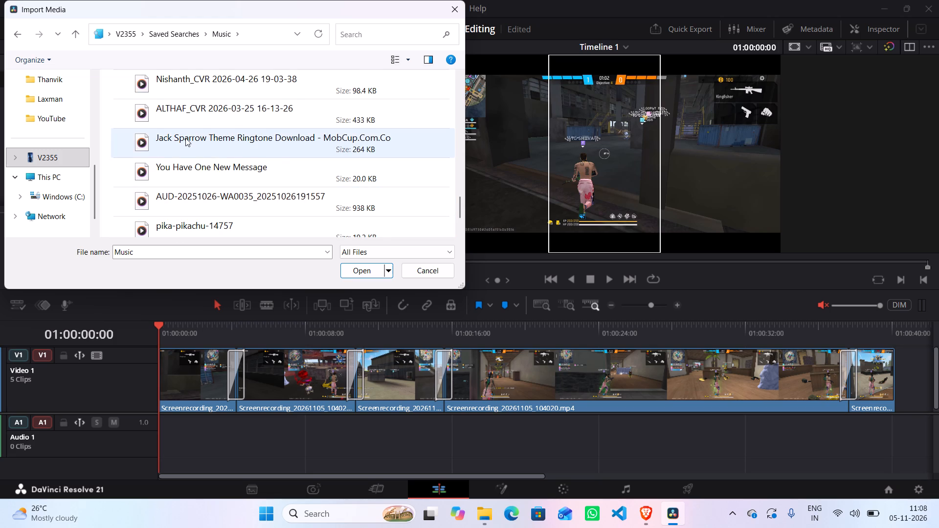
pyautogui.scroll(4, 185, 138)
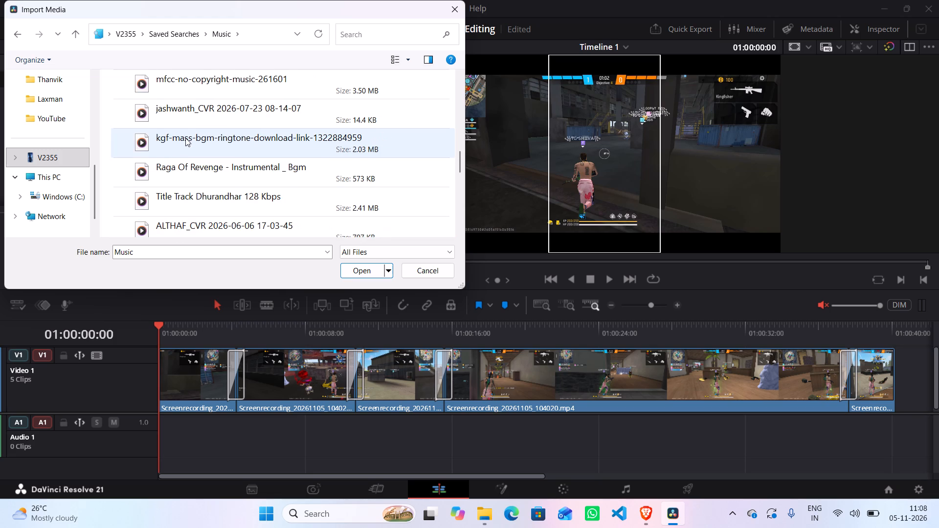
pyautogui.click(185, 173)
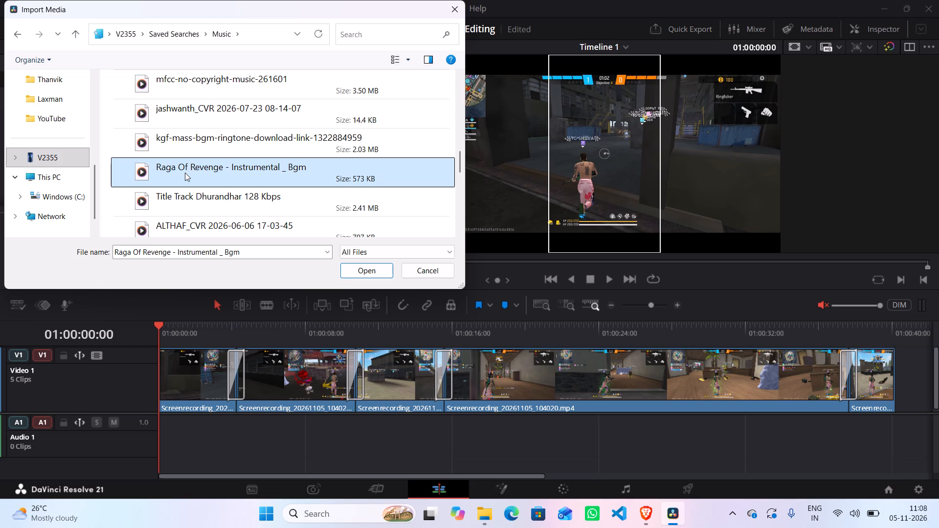
pyautogui.click(351, 270)
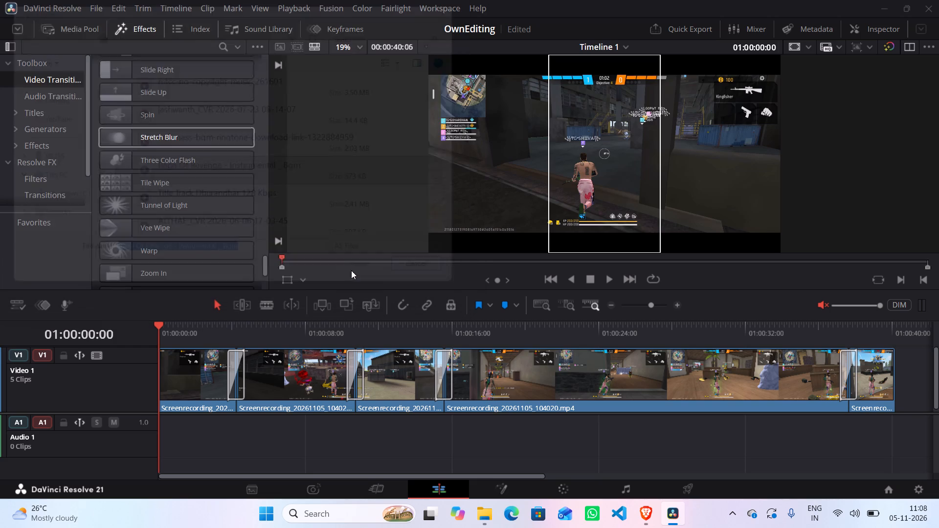
# Place the Raga Of Revenge music on the Audio 1 track, starting at the beginning of the timeline.
pyautogui.click(60, 32)
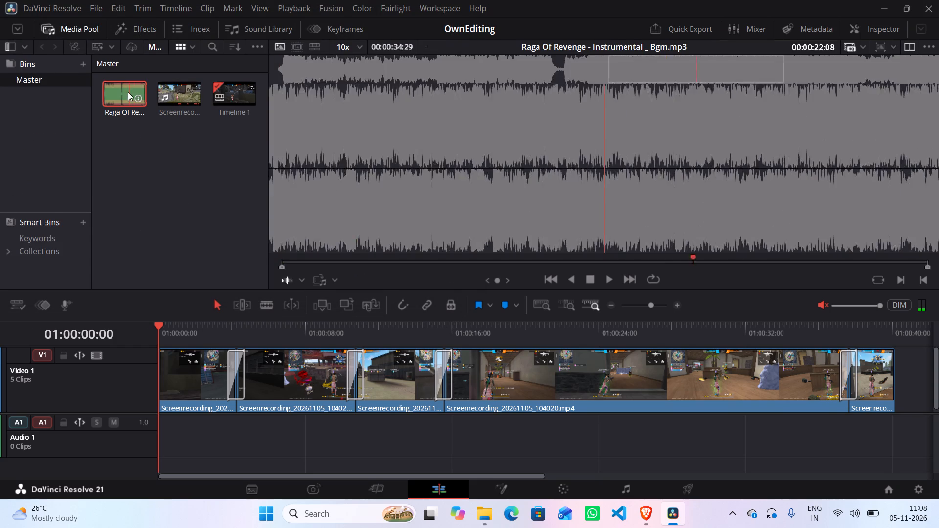
pyautogui.moveTo(127, 92); pyautogui.dragTo(170, 436)
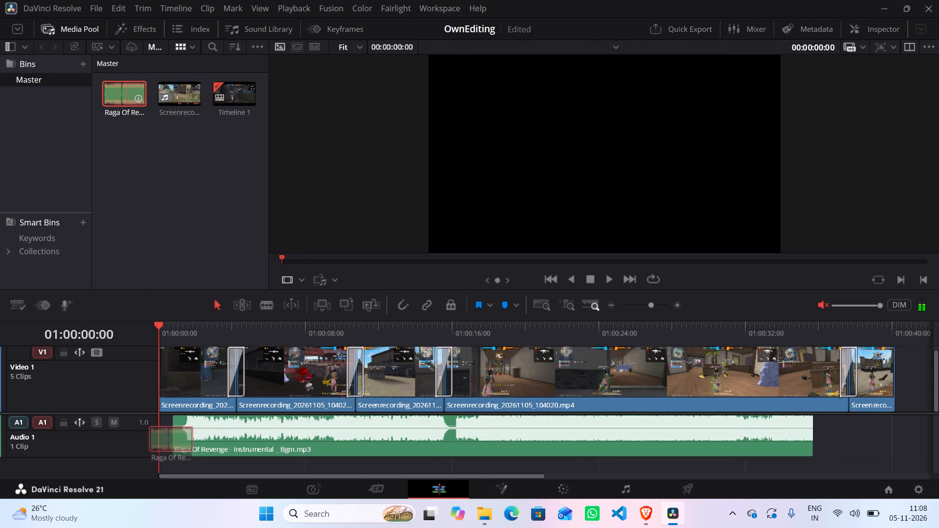
pyautogui.moveTo(170, 436); pyautogui.dragTo(151, 437)
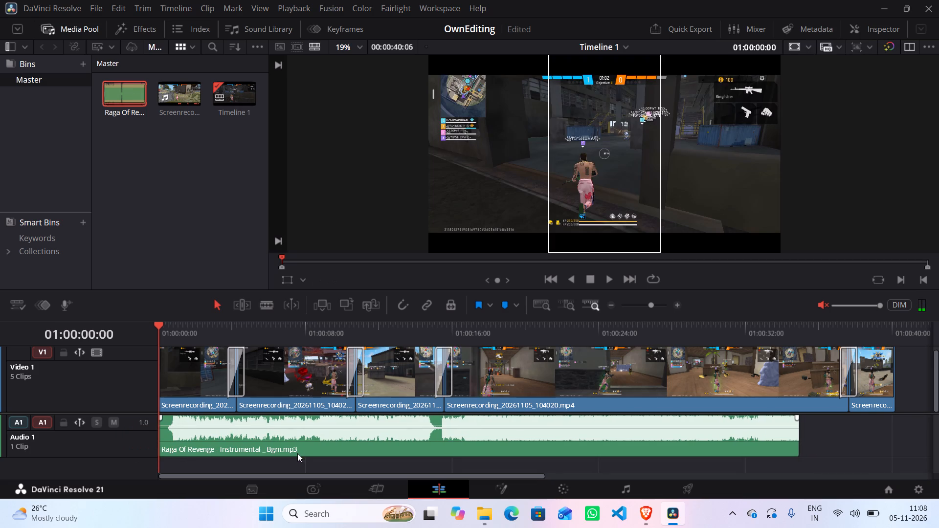
# Play the edit with the music from the start, unmuting the monitoring sound and lowering its volume.
pyautogui.press('space')
pyautogui.click(821, 302)
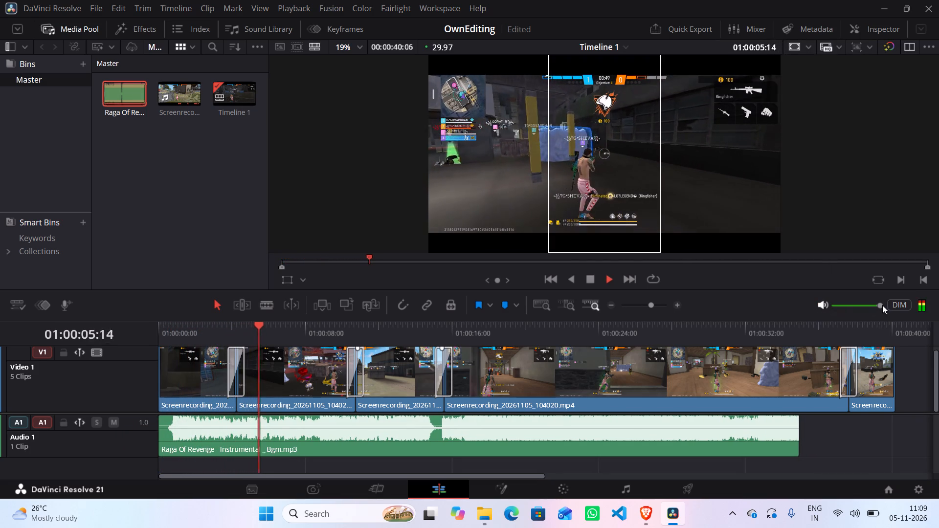
pyautogui.moveTo(881, 307); pyautogui.dragTo(861, 316)
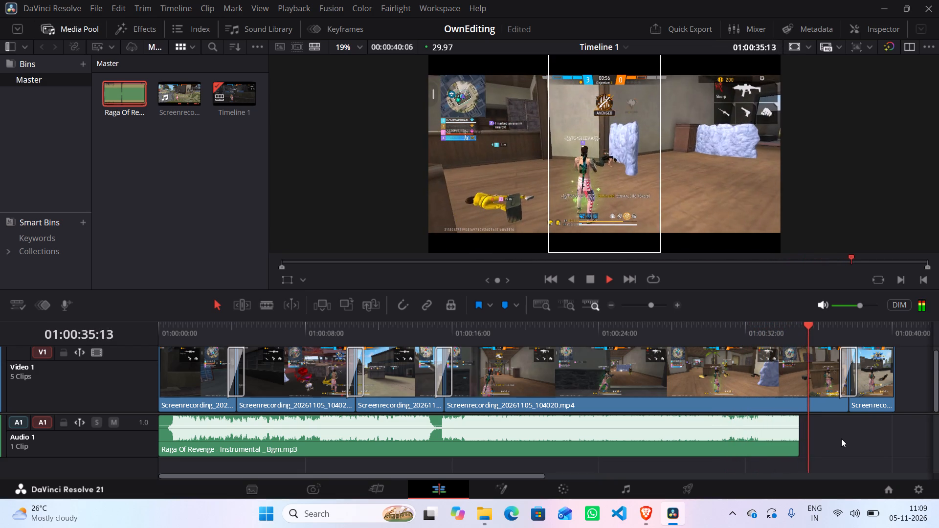
pyautogui.press('space')
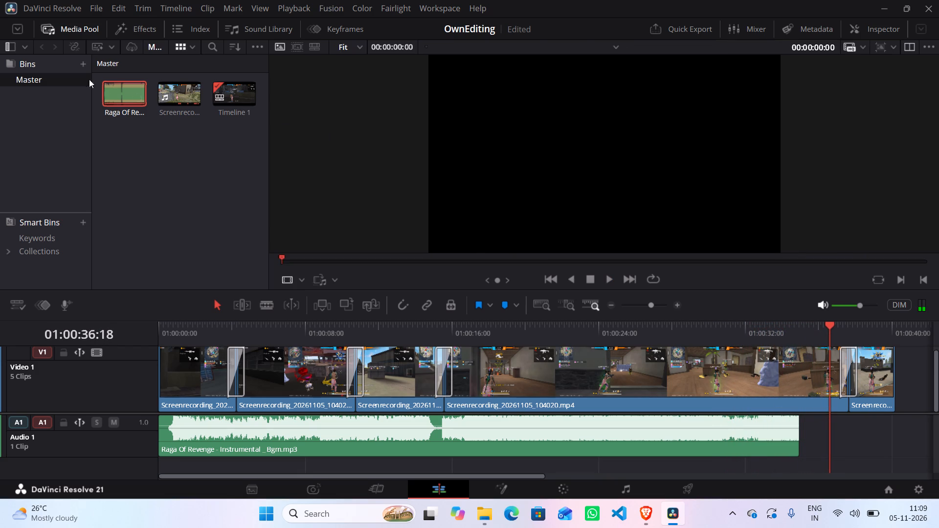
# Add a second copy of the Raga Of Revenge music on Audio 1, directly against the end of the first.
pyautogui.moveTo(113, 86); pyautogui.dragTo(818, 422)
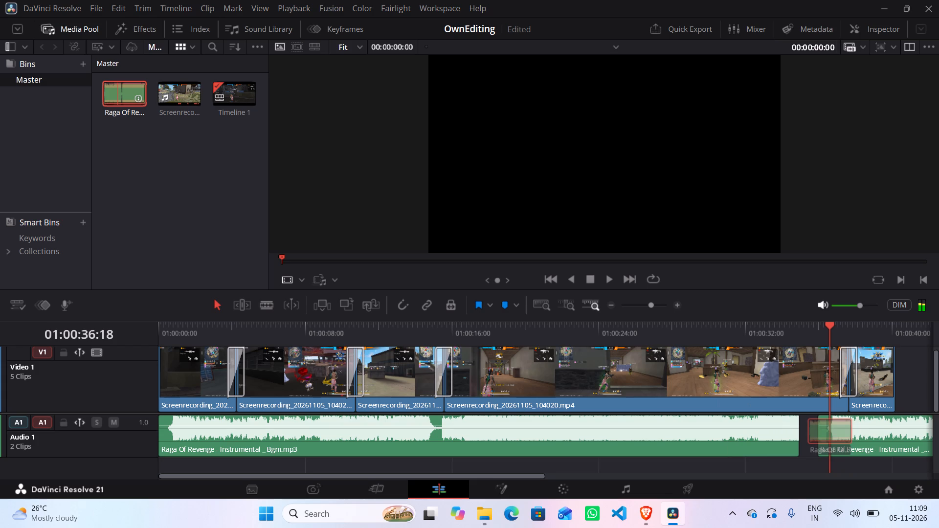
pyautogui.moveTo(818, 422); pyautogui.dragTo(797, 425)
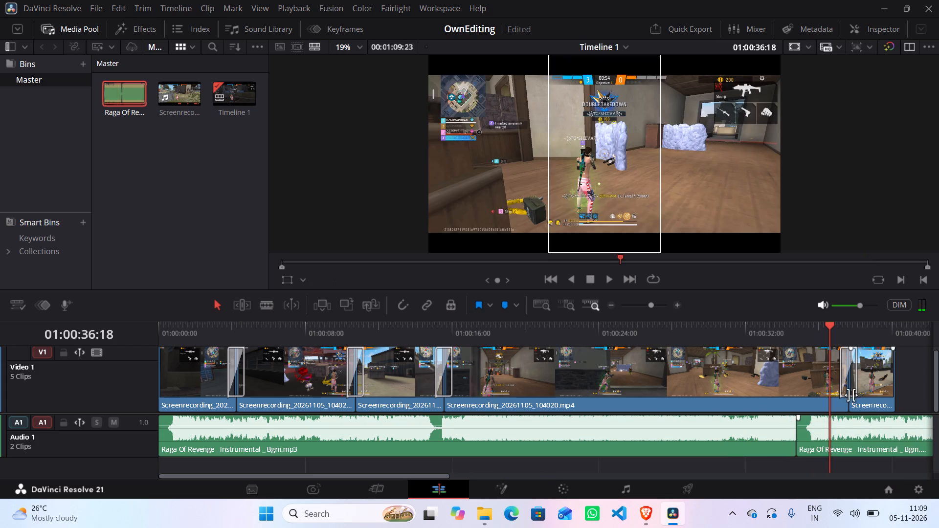
# Play from about 01:00:32 through the end of the video to check the join between the two music clips.
pyautogui.moveTo(831, 324); pyautogui.dragTo(748, 333)
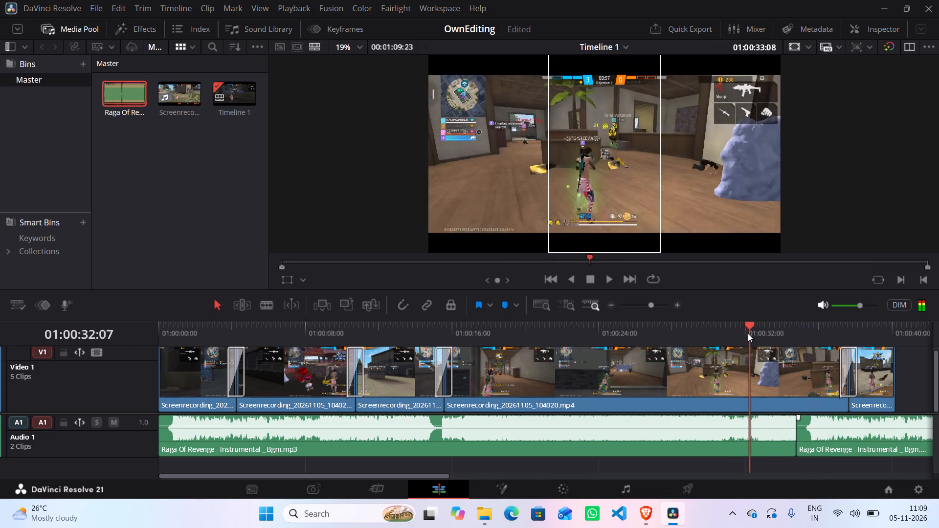
pyautogui.press('space')
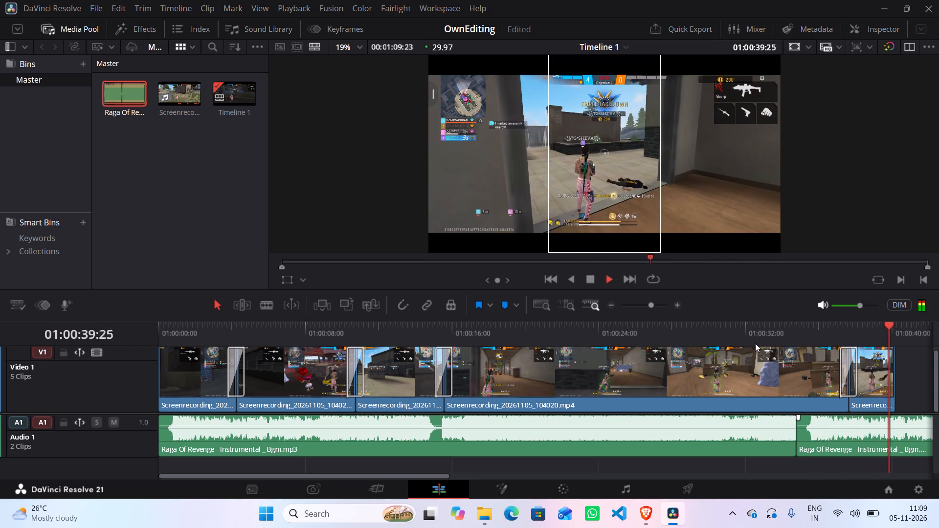
pyautogui.press('space')
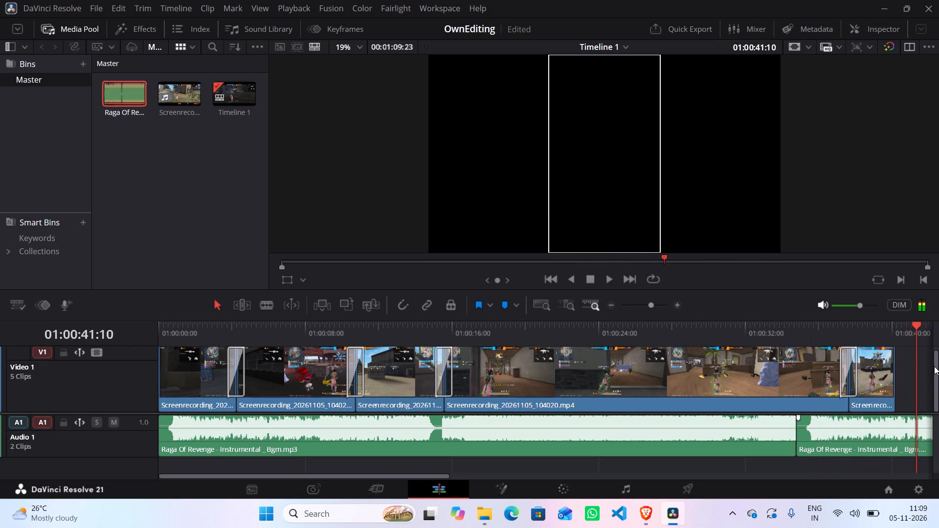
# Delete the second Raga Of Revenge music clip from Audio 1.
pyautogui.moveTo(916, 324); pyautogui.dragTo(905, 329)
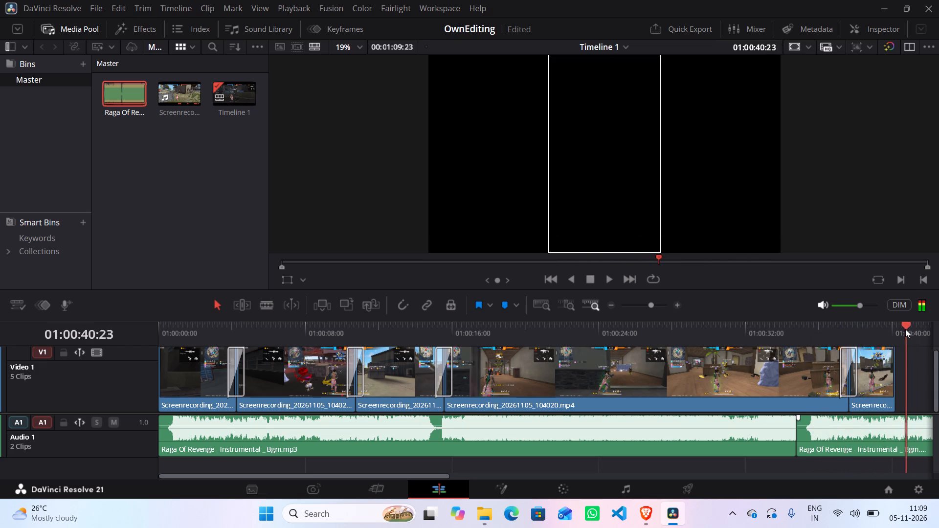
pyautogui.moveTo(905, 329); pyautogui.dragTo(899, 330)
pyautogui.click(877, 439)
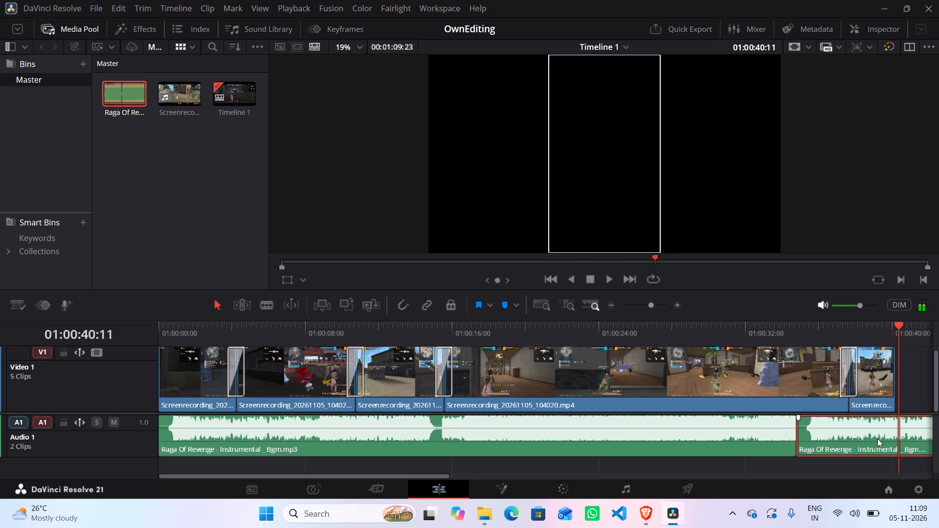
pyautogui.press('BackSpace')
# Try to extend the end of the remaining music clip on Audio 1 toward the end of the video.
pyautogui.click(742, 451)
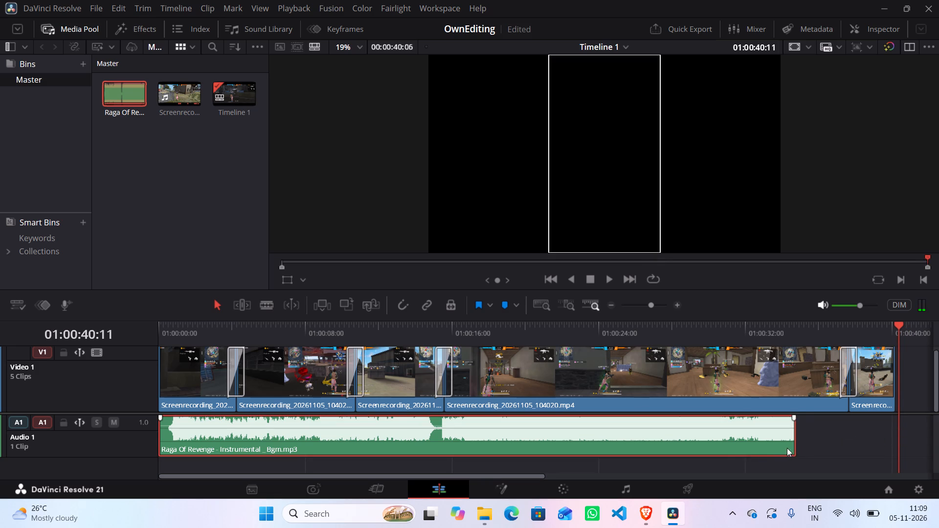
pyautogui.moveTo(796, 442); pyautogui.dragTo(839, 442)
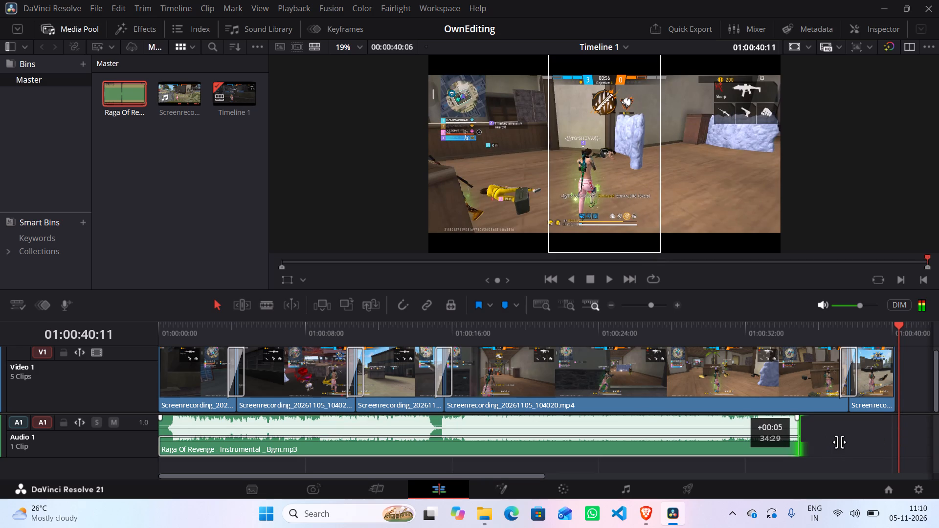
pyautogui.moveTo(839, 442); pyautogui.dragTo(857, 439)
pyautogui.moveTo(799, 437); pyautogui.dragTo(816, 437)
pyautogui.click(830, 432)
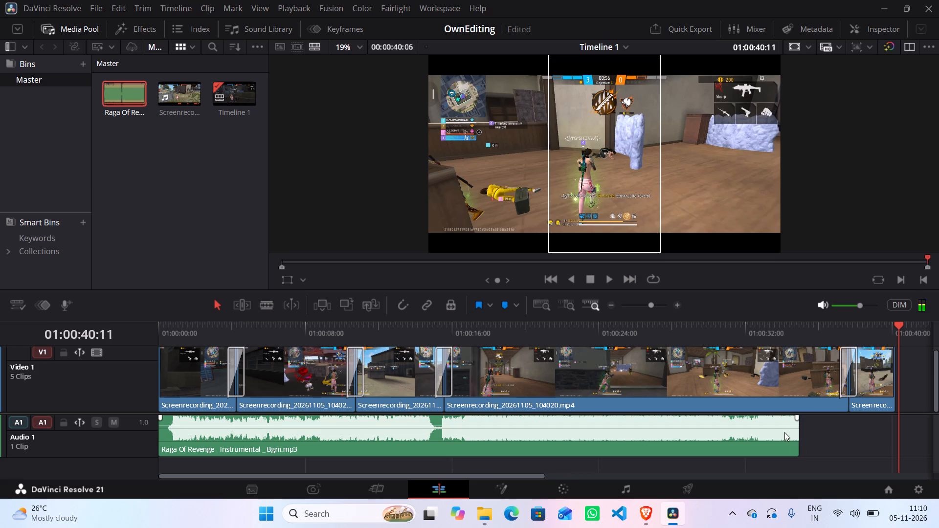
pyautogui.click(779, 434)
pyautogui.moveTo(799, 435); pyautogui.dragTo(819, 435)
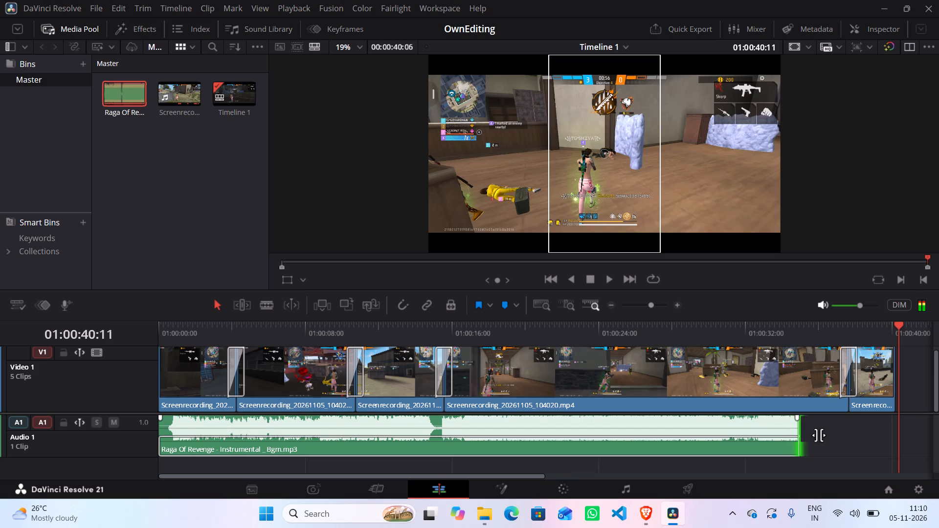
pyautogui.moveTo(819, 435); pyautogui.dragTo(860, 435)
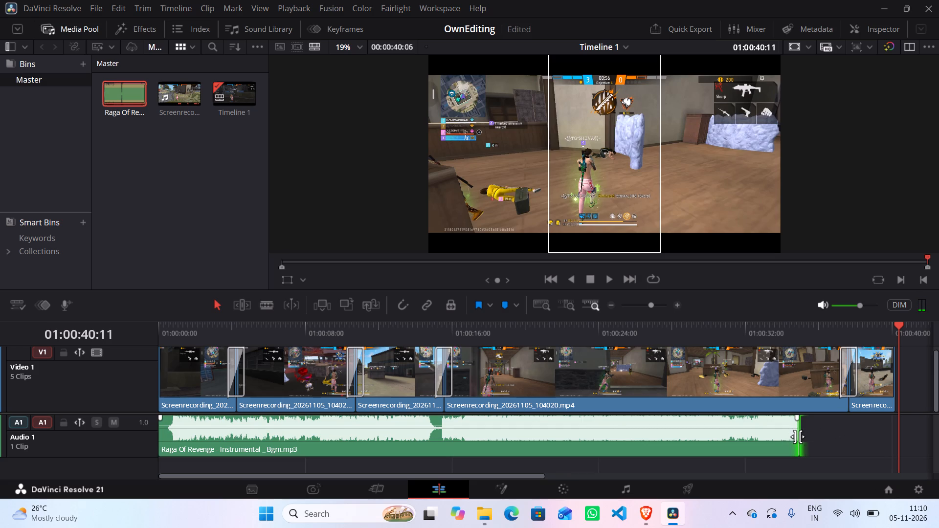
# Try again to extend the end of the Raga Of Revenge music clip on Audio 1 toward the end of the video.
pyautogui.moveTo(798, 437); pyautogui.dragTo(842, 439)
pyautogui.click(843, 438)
# Return the playhead to the timeline start at 01:00:00:00 and briefly play the opening with the music.
pyautogui.moveTo(897, 324); pyautogui.dragTo(139, 365)
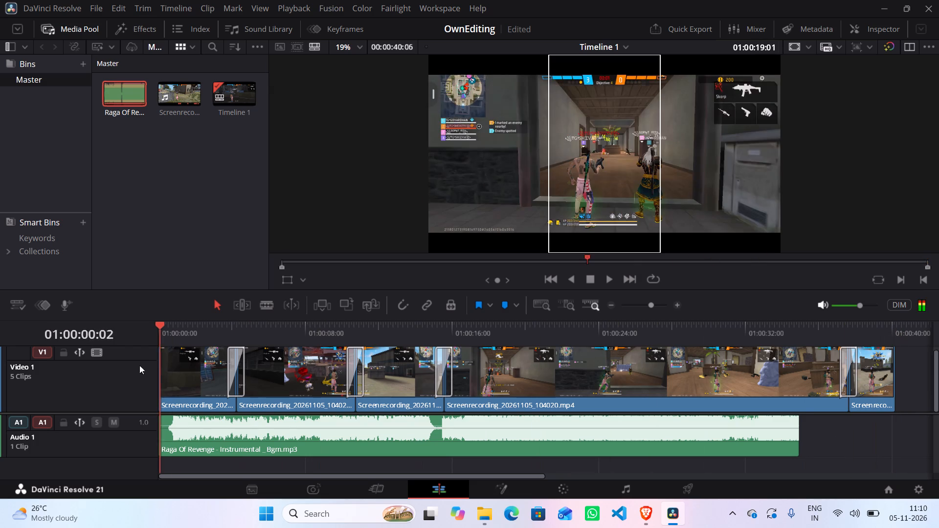
pyautogui.moveTo(139, 365); pyautogui.dragTo(95, 363)
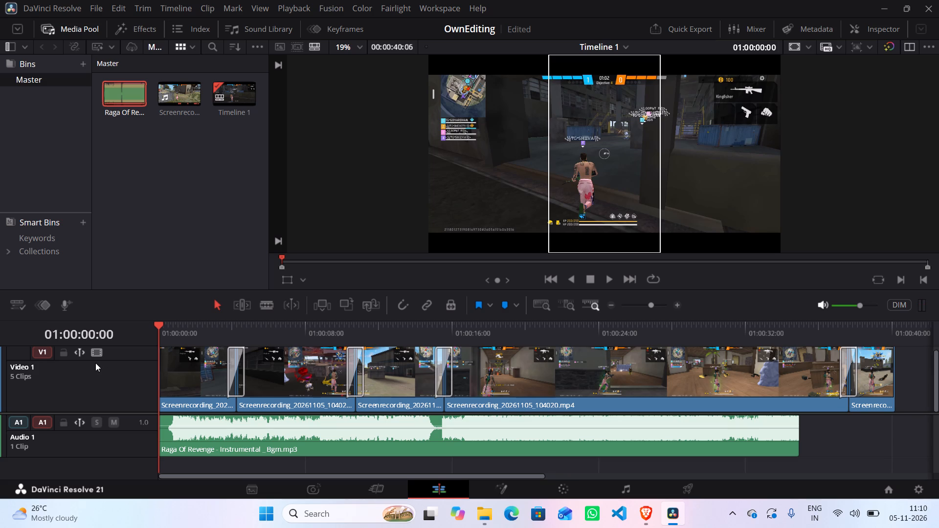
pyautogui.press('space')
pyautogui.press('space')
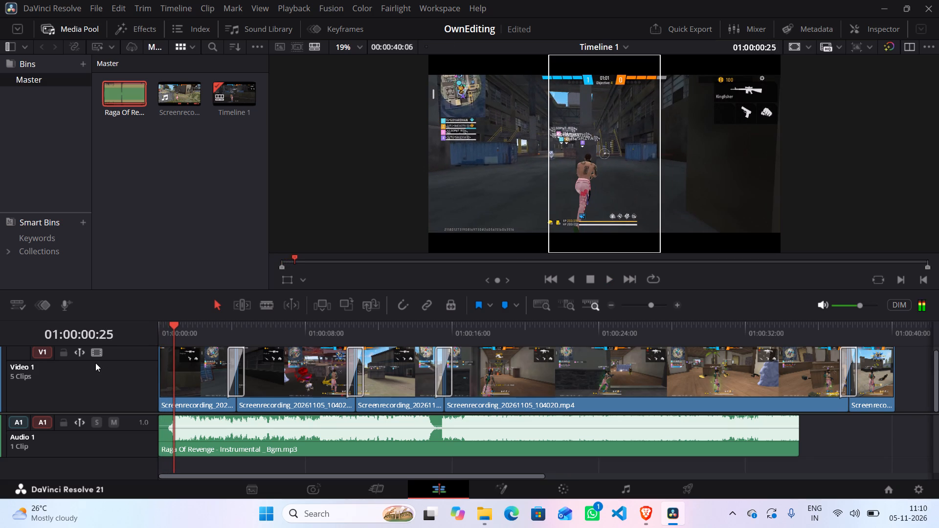
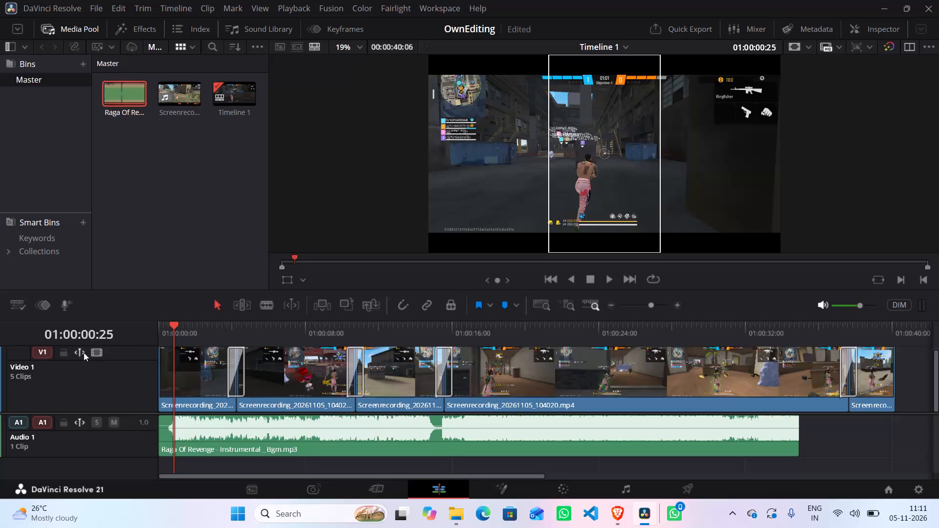
# Play the opening and scrub through the timeline past its end to compare where the music and the video finish.
pyautogui.press('space')
pyautogui.press('space')
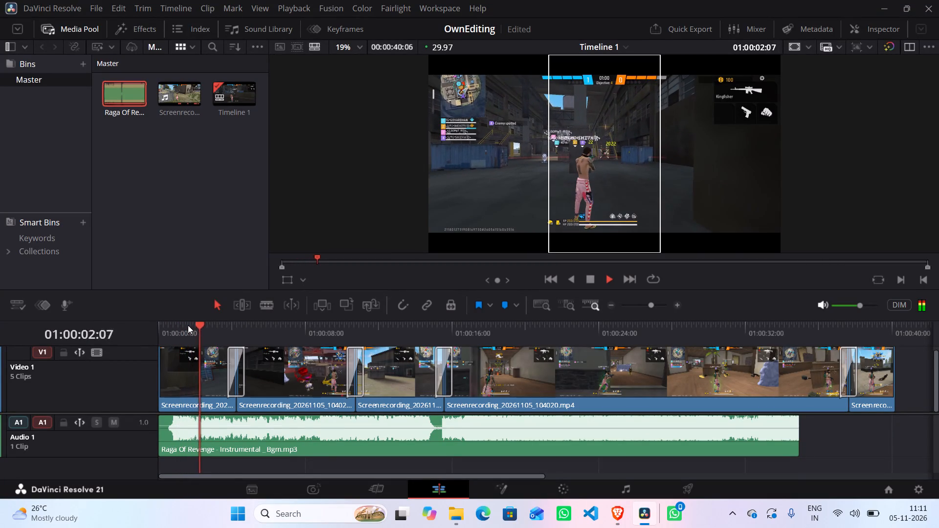
pyautogui.press('space')
pyautogui.moveTo(207, 325); pyautogui.dragTo(750, 360)
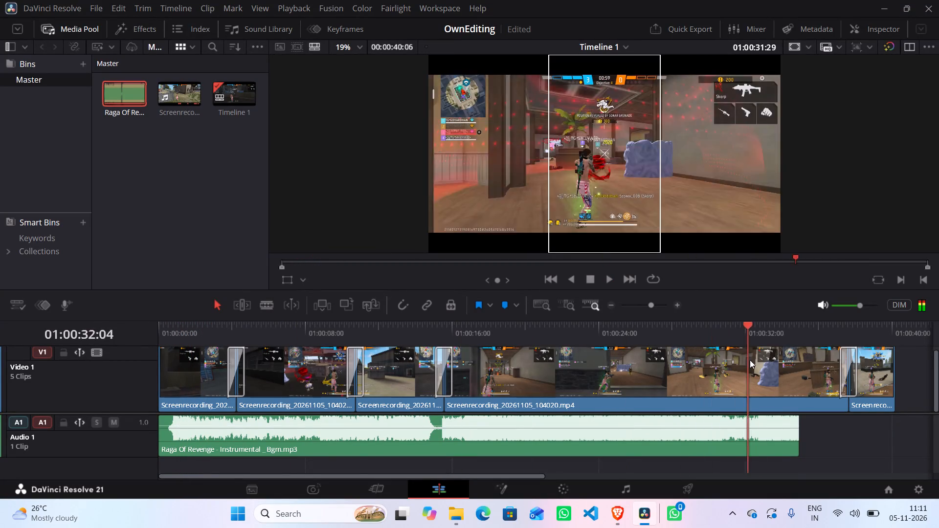
pyautogui.moveTo(750, 360); pyautogui.dragTo(801, 361)
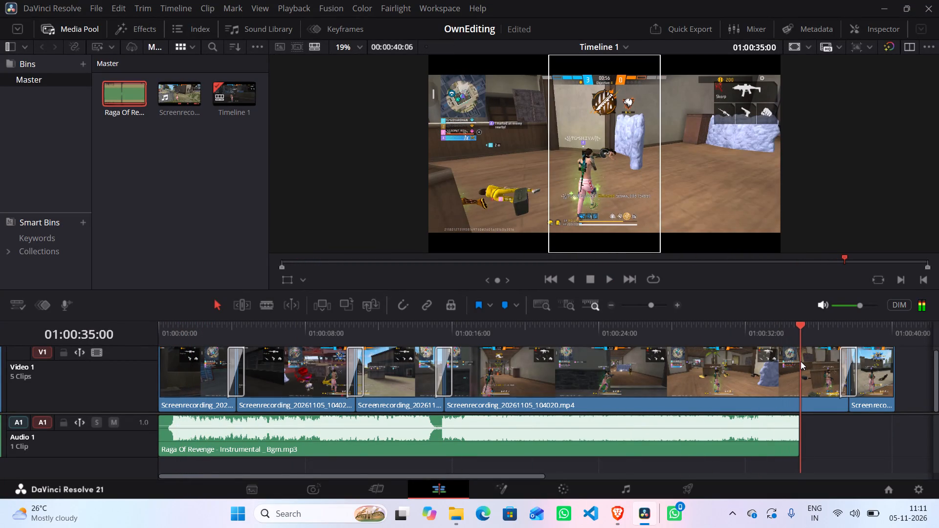
pyautogui.moveTo(801, 361); pyautogui.dragTo(902, 366)
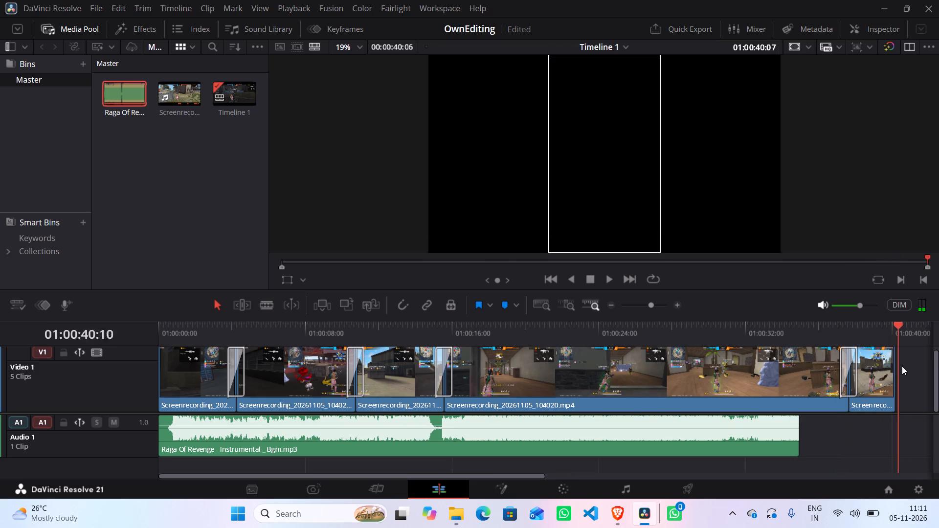
pyautogui.moveTo(902, 366); pyautogui.dragTo(366, 365)
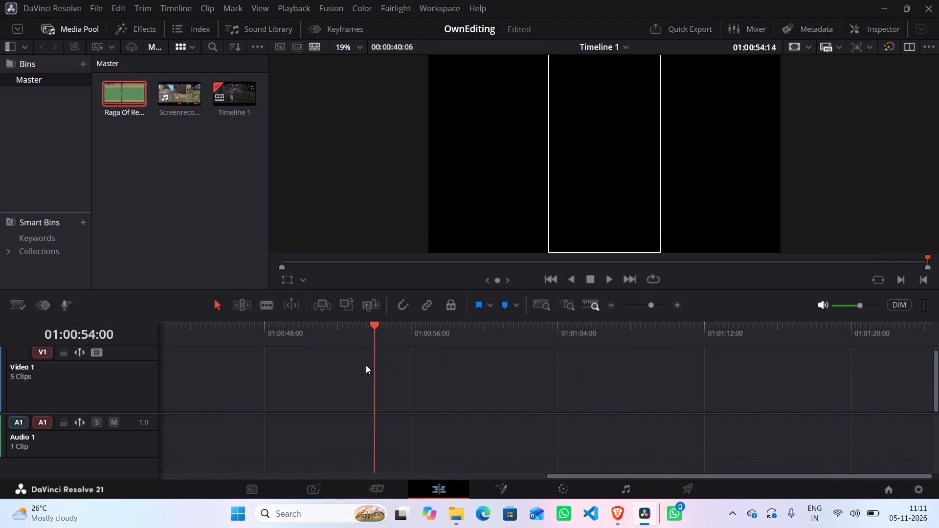
pyautogui.moveTo(366, 365); pyautogui.dragTo(176, 368)
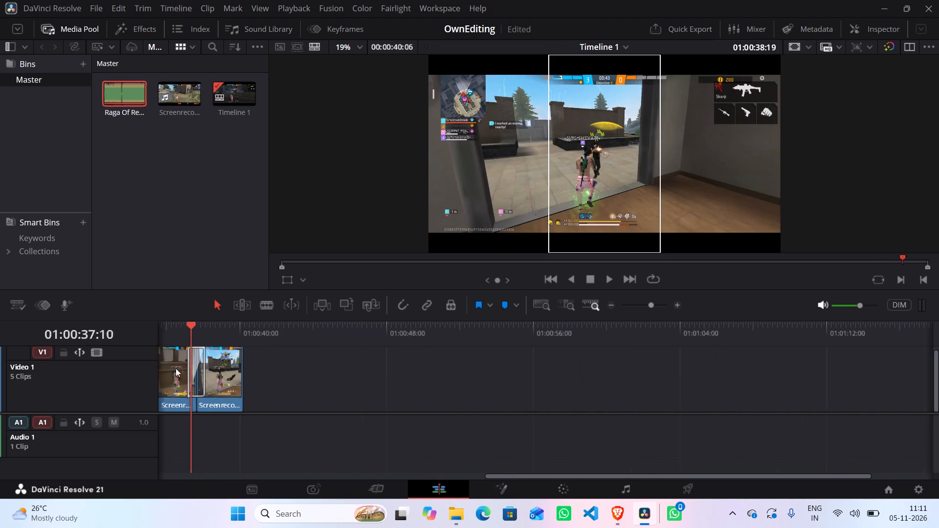
pyautogui.moveTo(176, 368); pyautogui.dragTo(344, 384)
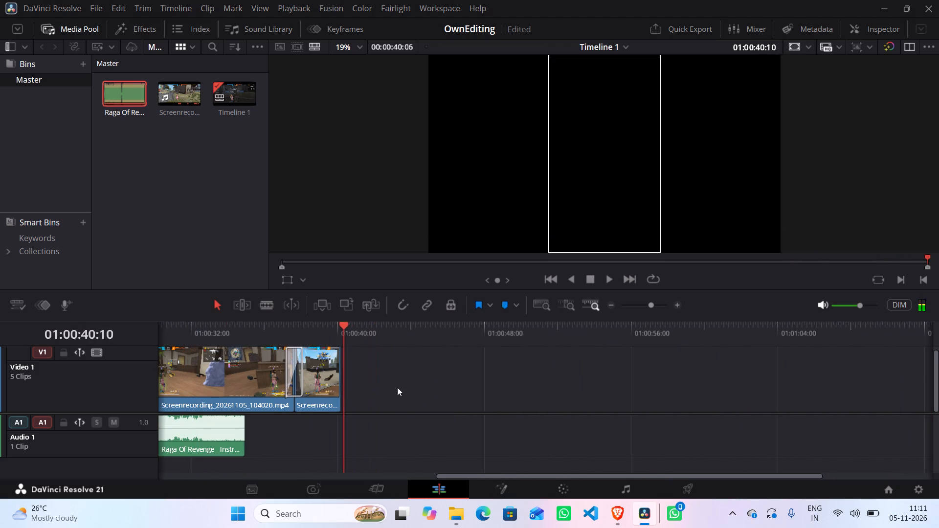
pyautogui.moveTo(343, 324); pyautogui.dragTo(373, 331)
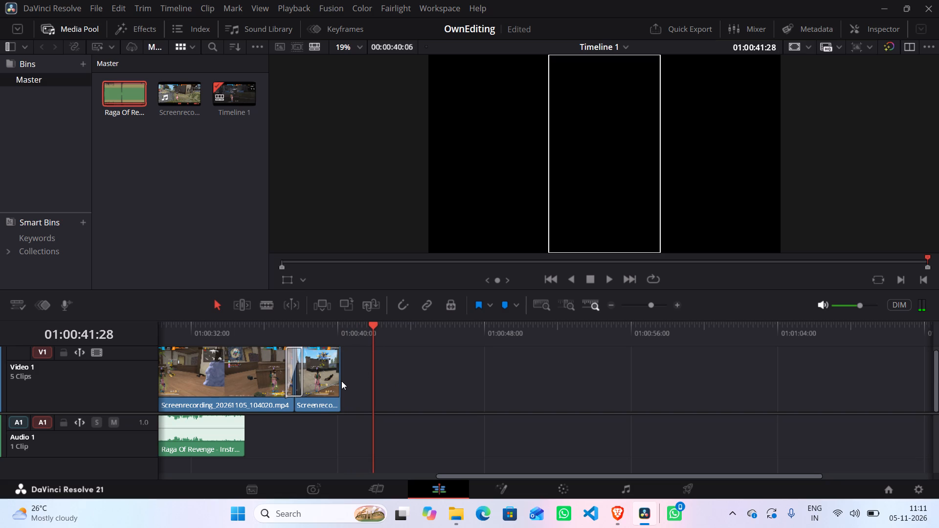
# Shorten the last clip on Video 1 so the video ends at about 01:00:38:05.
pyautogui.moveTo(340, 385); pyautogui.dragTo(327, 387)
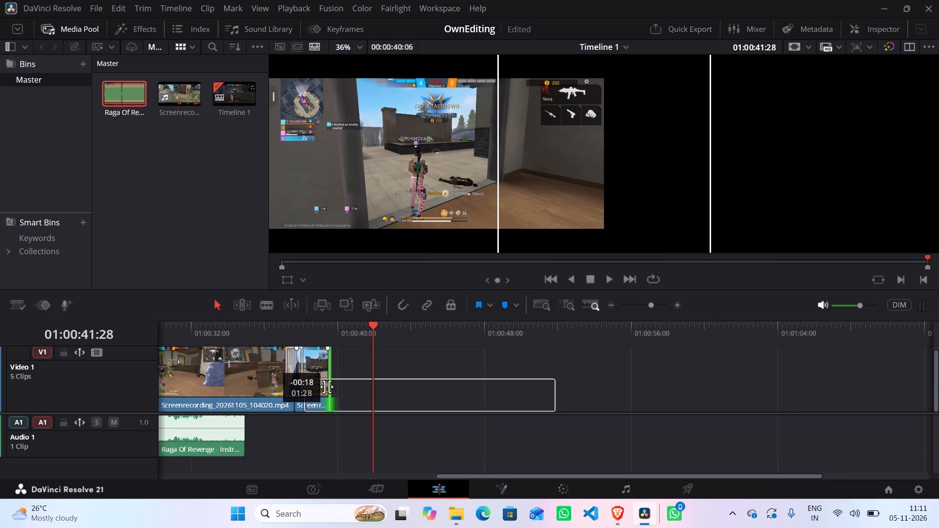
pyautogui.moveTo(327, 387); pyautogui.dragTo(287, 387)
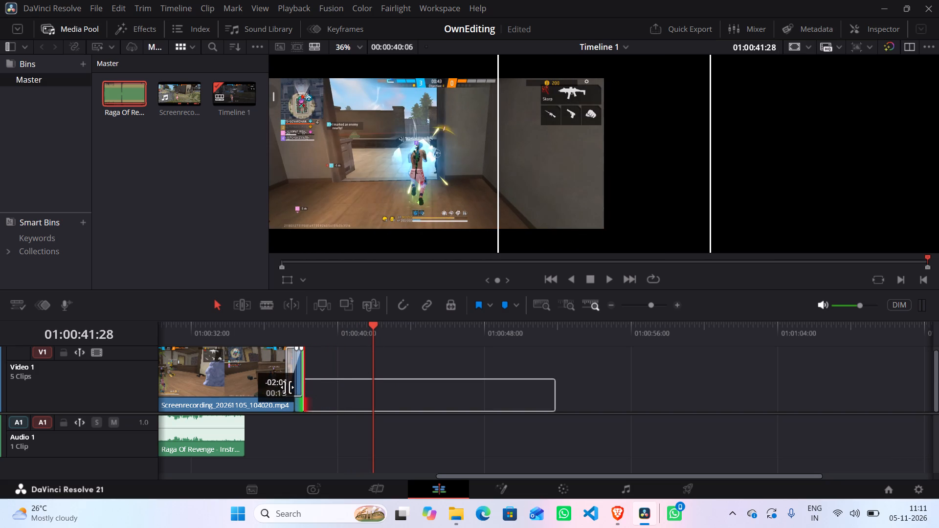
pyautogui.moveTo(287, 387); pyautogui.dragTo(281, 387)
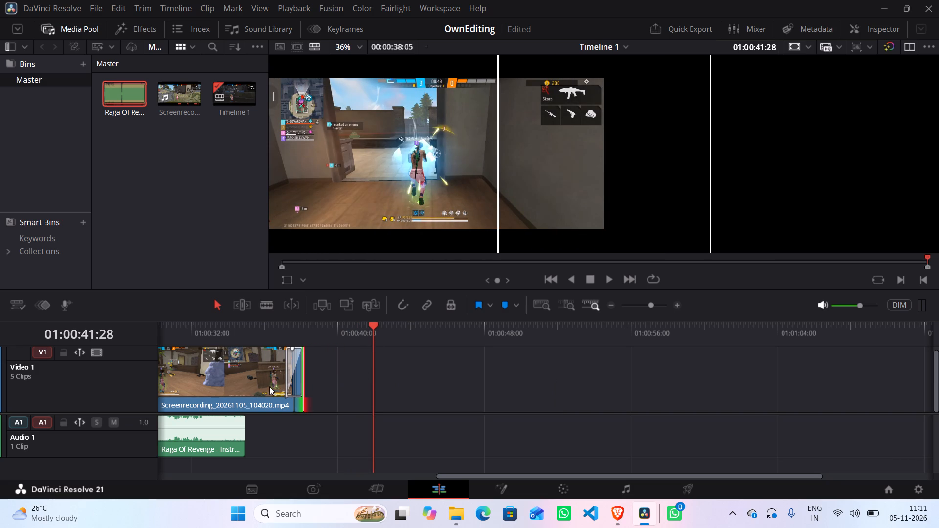
# Scrub back over the shortened ending between about 01:00:33 and 01:00:38 to check how the video finishes.
pyautogui.moveTo(373, 324); pyautogui.dragTo(344, 327)
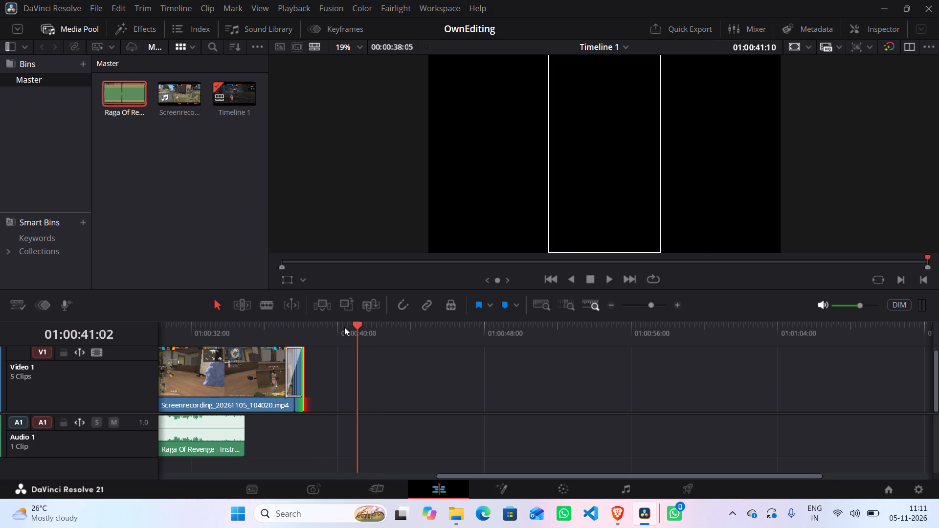
pyautogui.moveTo(344, 327); pyautogui.dragTo(234, 331)
pyautogui.press('space')
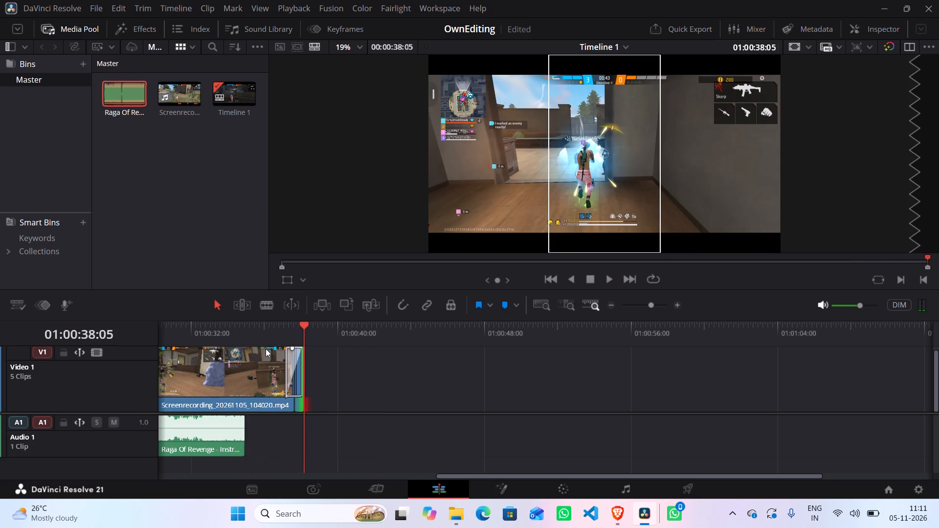
pyautogui.moveTo(301, 325); pyautogui.dragTo(300, 325)
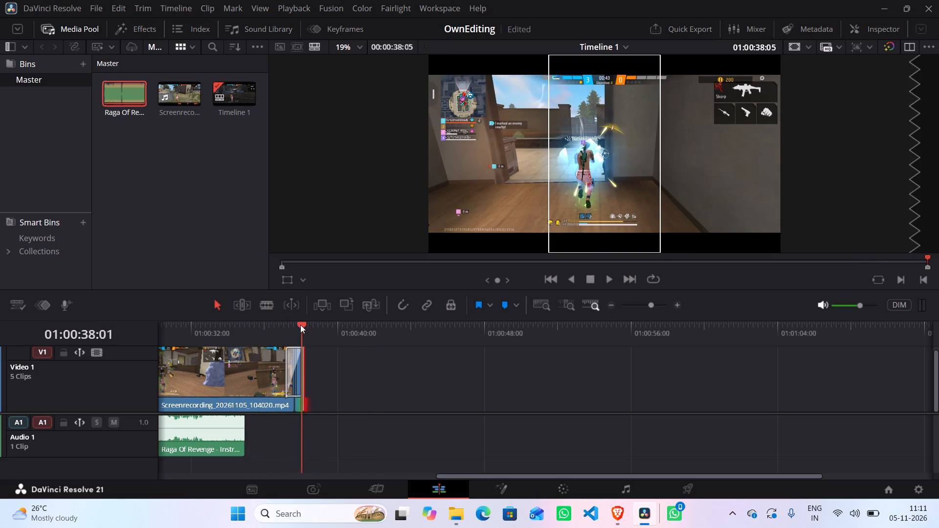
pyautogui.moveTo(300, 325); pyautogui.dragTo(212, 336)
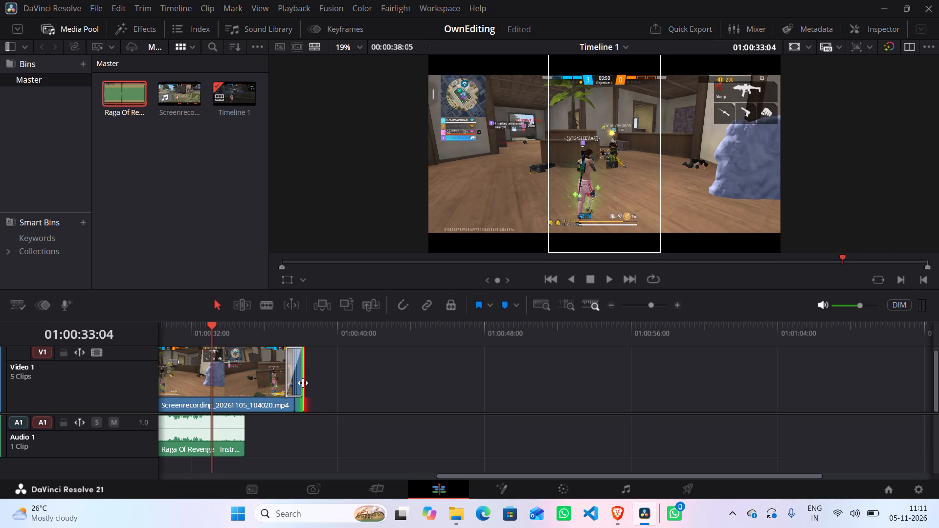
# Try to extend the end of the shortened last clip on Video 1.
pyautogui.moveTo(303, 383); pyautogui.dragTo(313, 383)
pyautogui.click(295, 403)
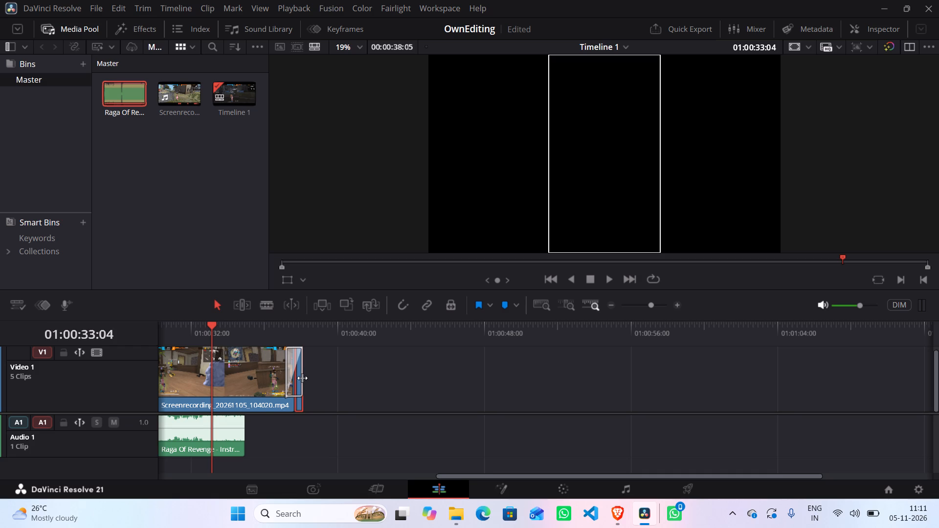
# Undo the last video clip's shortening, the music clip's extension and the deletion of the second Raga Of Revenge clip.
pyautogui.hotkey('ctrl', 'z')
pyautogui.hotkey('ctrl', 'z')
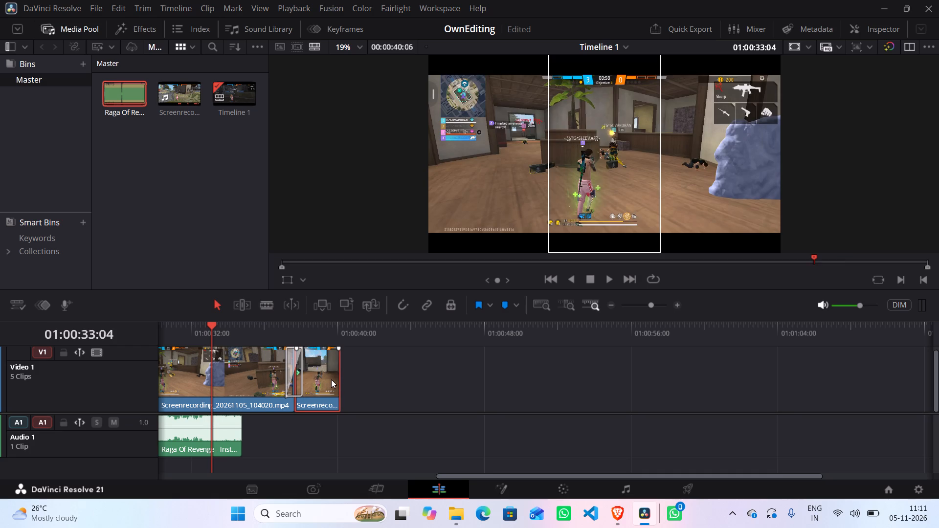
pyautogui.hotkey('ctrl', 'z')
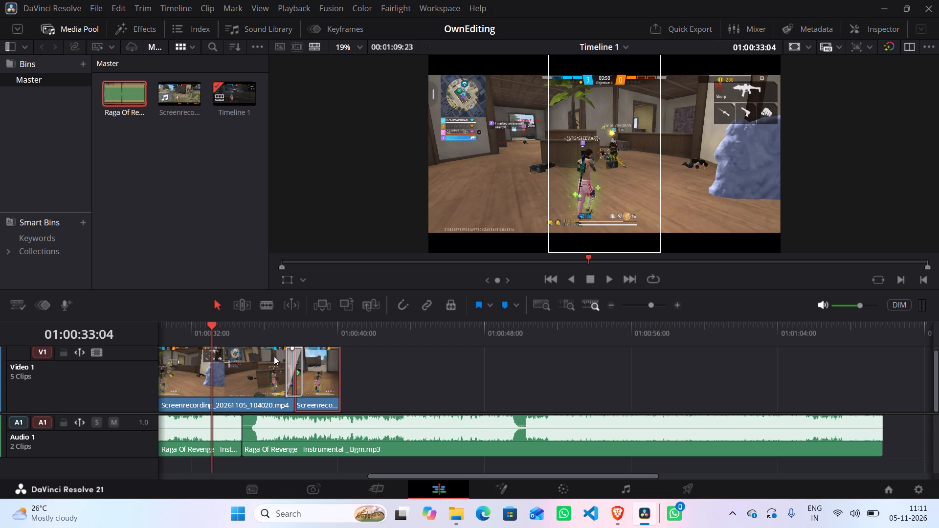
# Roll the edit point between the two Raga Of Revenge clips on Audio 1 as far toward the video's end as possible.
pyautogui.click(399, 443)
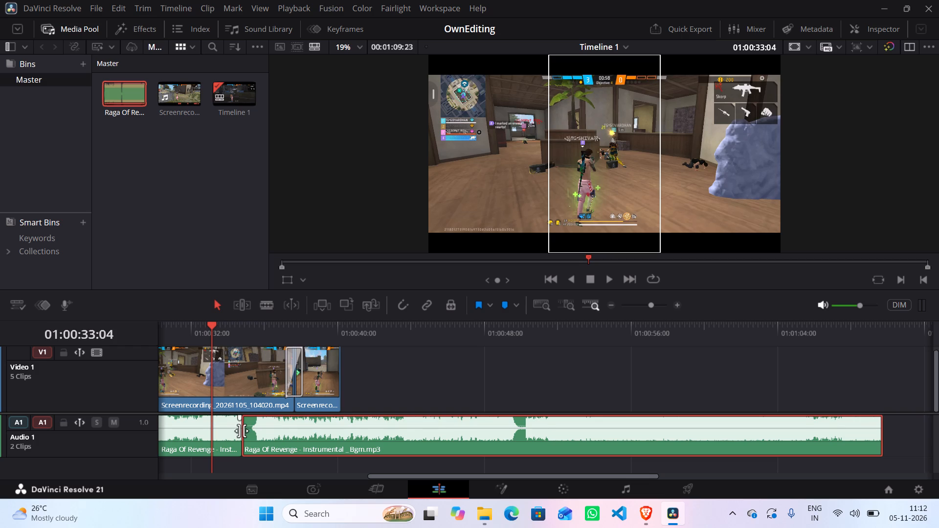
pyautogui.moveTo(242, 431); pyautogui.dragTo(354, 434)
pyautogui.click(288, 437)
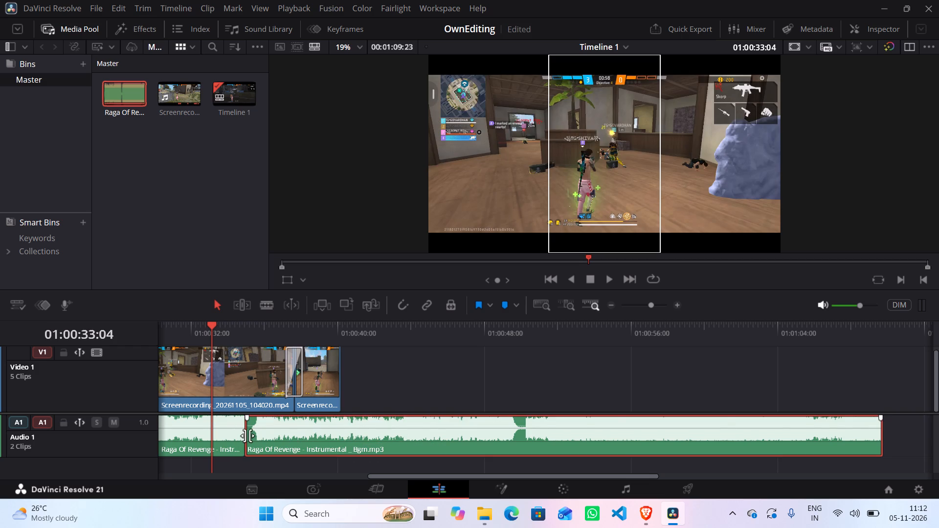
pyautogui.moveTo(247, 436); pyautogui.dragTo(314, 436)
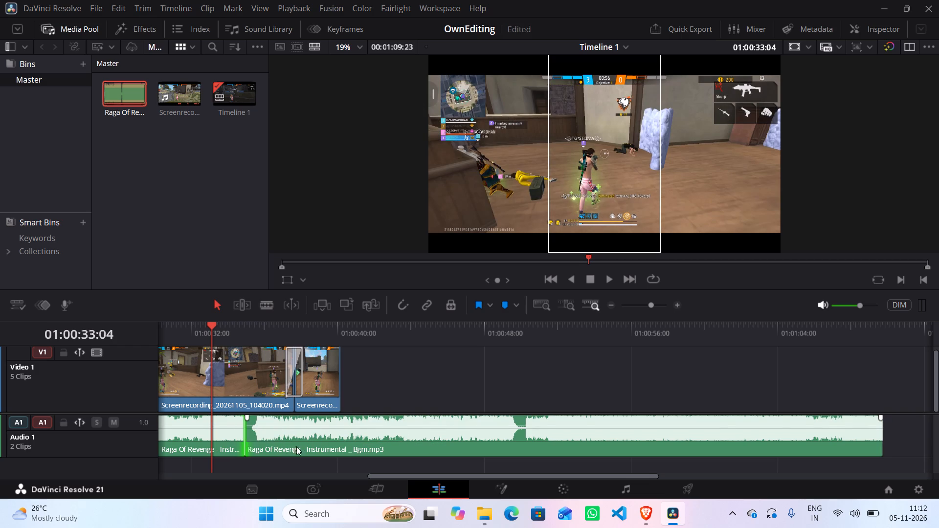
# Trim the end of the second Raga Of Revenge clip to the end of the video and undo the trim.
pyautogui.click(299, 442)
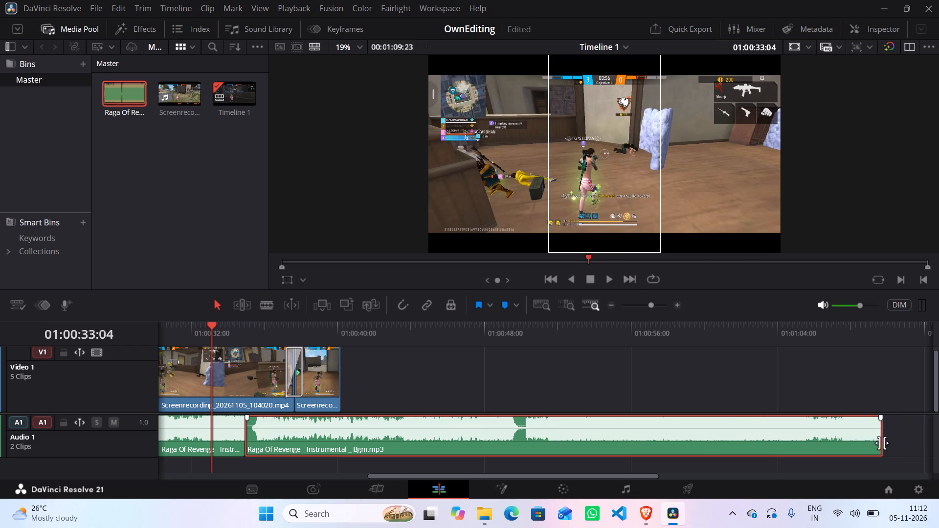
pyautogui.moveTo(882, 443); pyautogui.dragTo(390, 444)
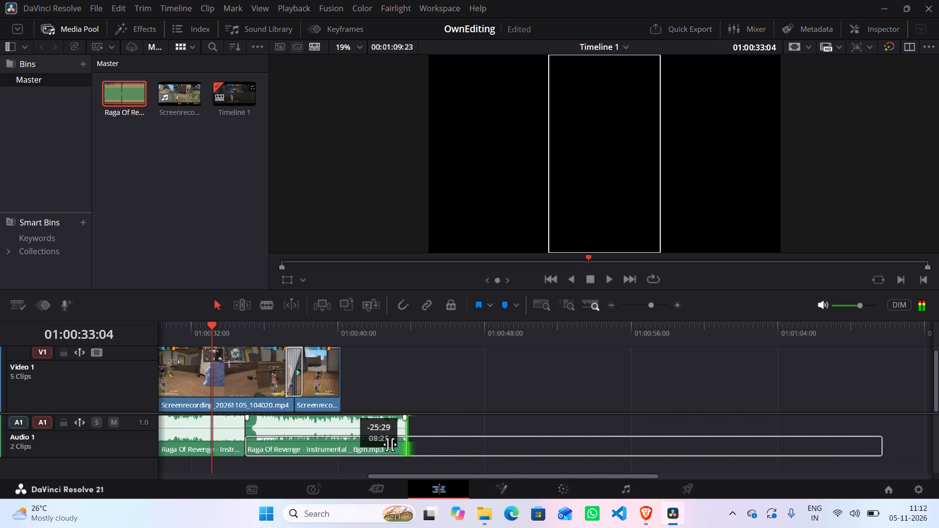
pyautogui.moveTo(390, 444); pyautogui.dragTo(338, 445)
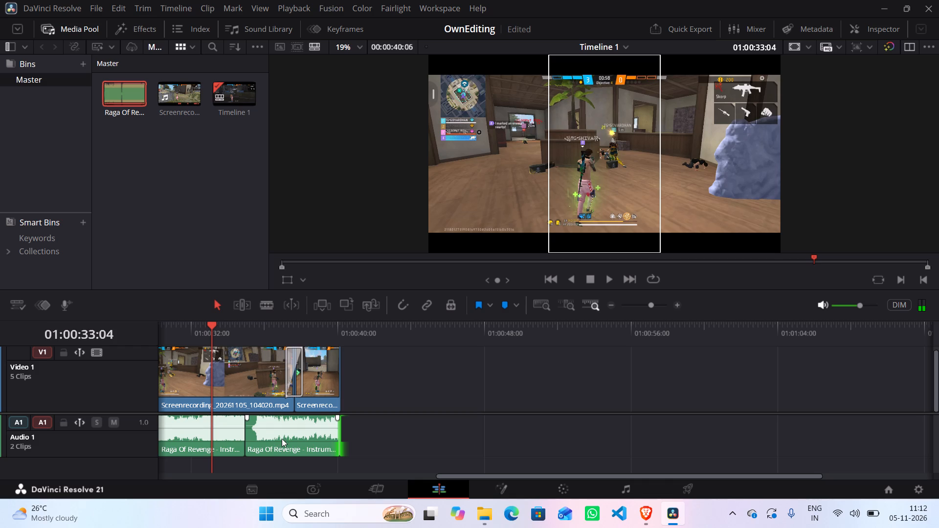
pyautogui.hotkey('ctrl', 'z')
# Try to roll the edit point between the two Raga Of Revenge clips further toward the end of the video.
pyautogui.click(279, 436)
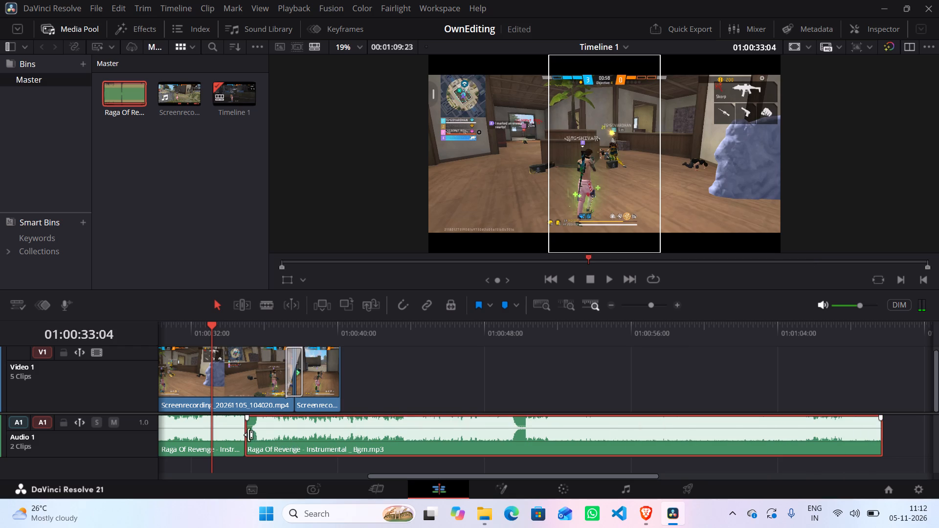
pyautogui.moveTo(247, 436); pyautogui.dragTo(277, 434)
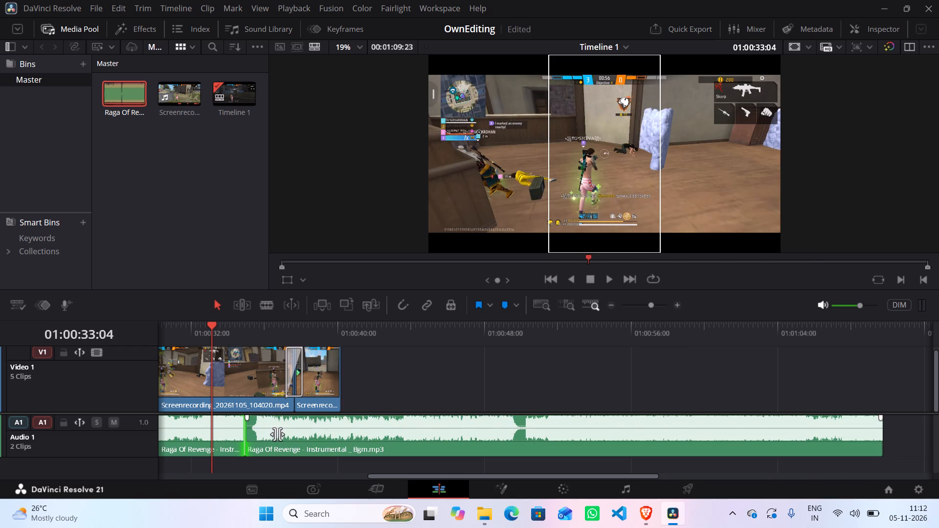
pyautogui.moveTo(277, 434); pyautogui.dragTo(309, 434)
# Trim the end of the second Raga Of Revenge clip to the end of the video at about 01:00:40:06.
pyautogui.moveTo(882, 445); pyautogui.dragTo(338, 444)
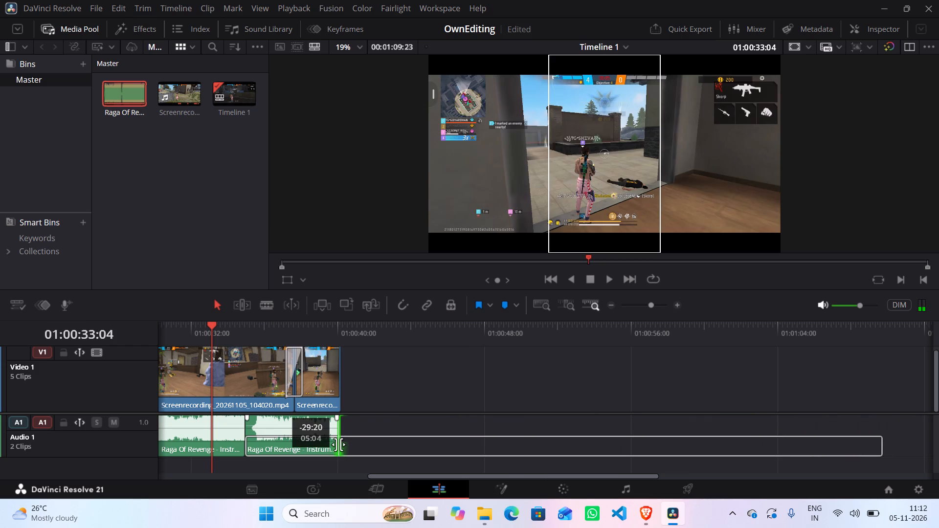
pyautogui.moveTo(338, 444); pyautogui.dragTo(333, 448)
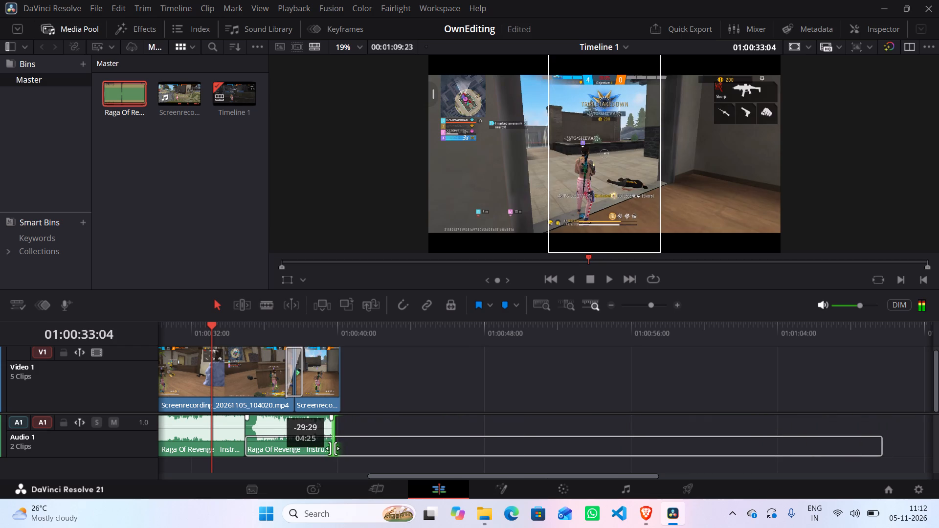
pyautogui.moveTo(333, 448); pyautogui.dragTo(338, 449)
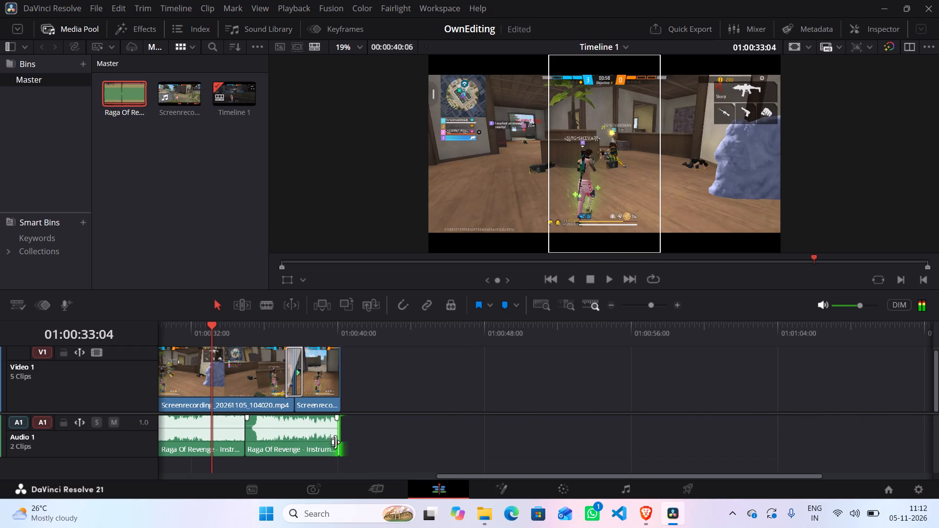
# Play from 01:00:33:04 to the end to check the music join, and return the playhead to the timeline's start.
pyautogui.press('space')
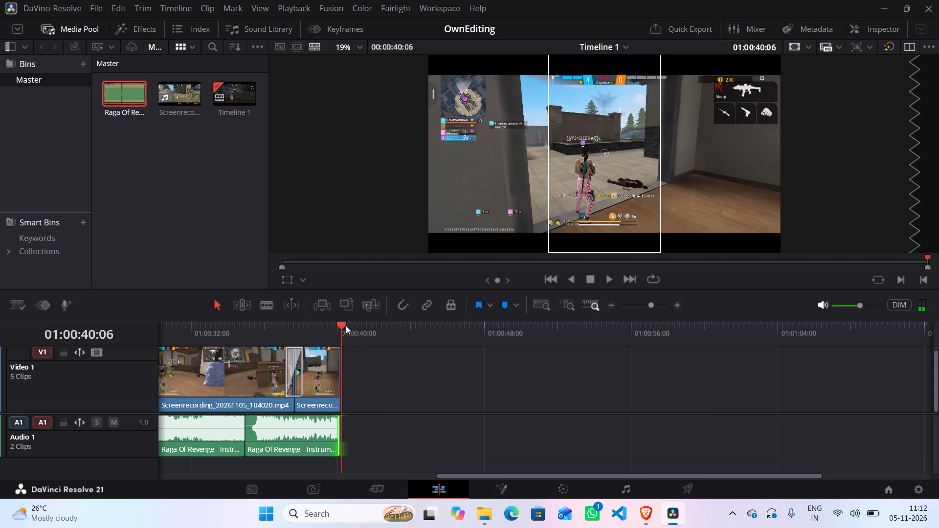
pyautogui.moveTo(340, 321); pyautogui.dragTo(187, 341)
pyautogui.moveTo(340, 326); pyautogui.dragTo(192, 352)
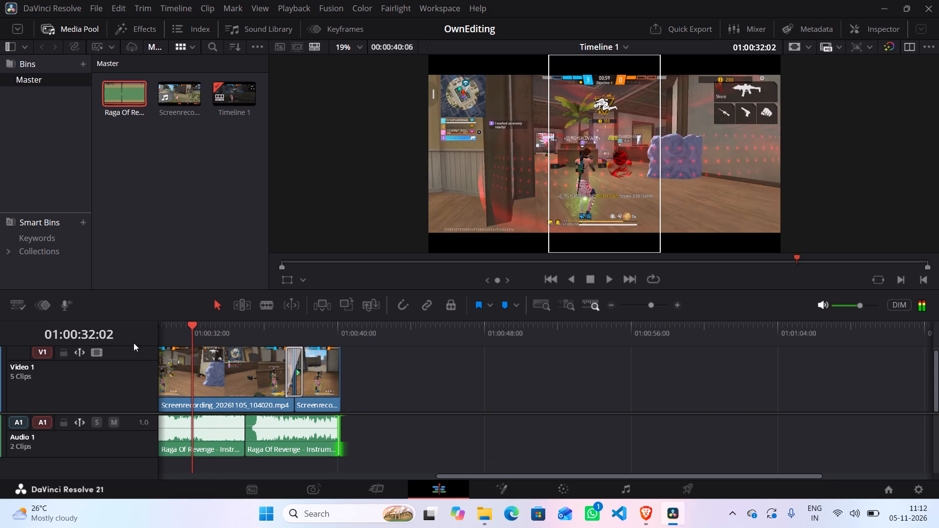
pyautogui.moveTo(190, 323); pyautogui.dragTo(161, 323)
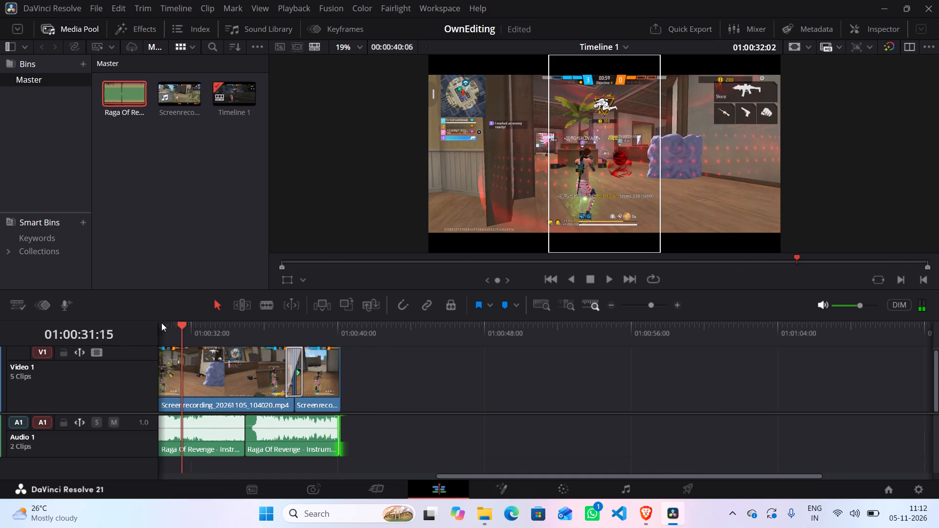
pyautogui.moveTo(161, 323); pyautogui.dragTo(118, 325)
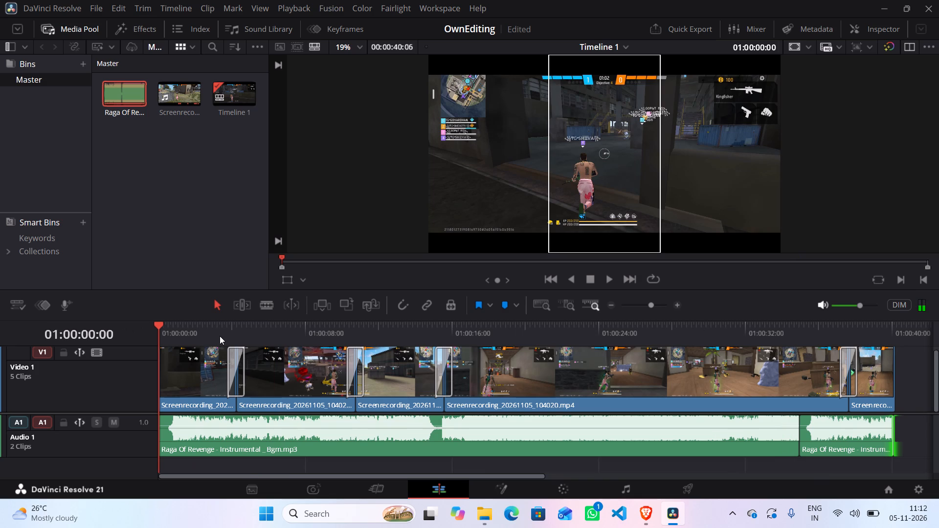